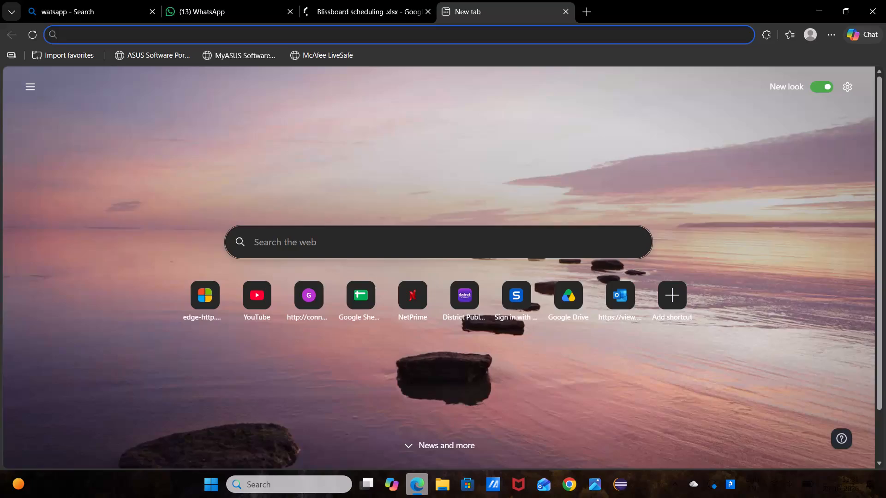
Search the web for "district publisher" and open the District Publisher site from the results.
left_click(438, 38)
type("district")
key("space")
key("Return")
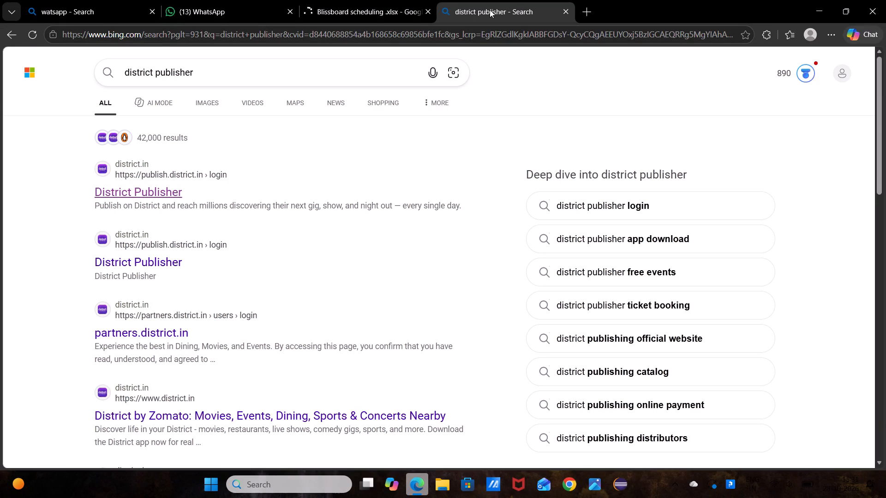
left_click(164, 184)
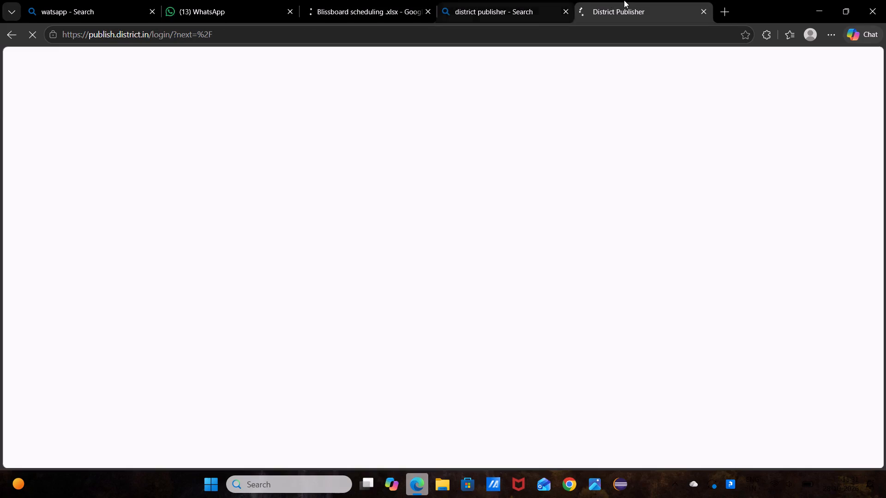
In the Blissboard scheduling spreadsheet, dismiss the account notice and view the District columns of the Main events Delhii sheet.
left_click(374, 0)
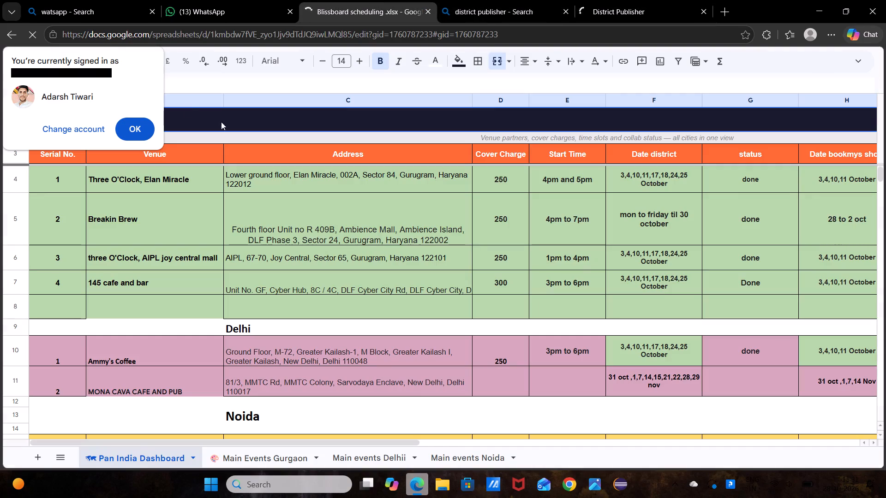
left_click(140, 131)
left_click(346, 455)
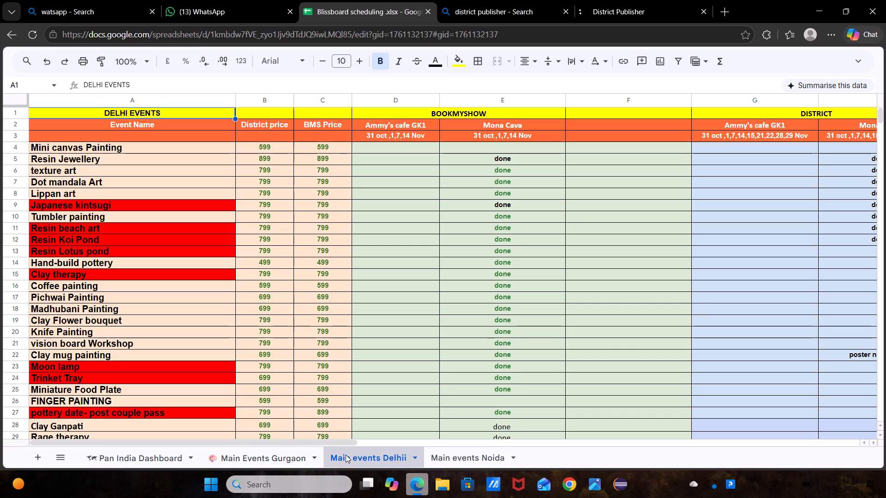
scroll(483, 376, "left", 1)
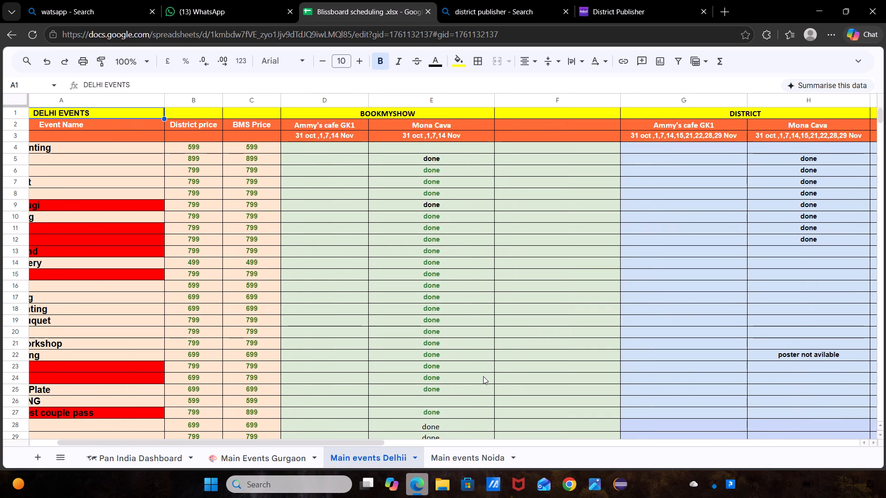
Close the web search results page so that District Publisher is shown.
left_click(567, 6)
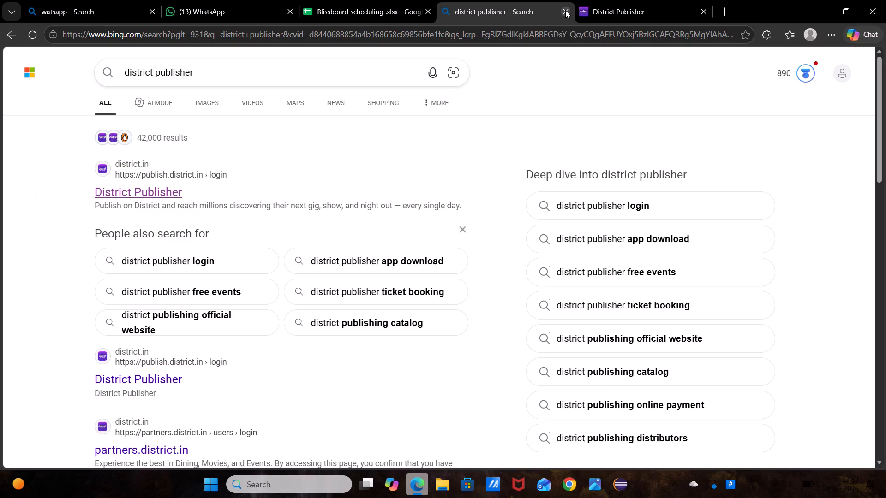
left_click(565, 10)
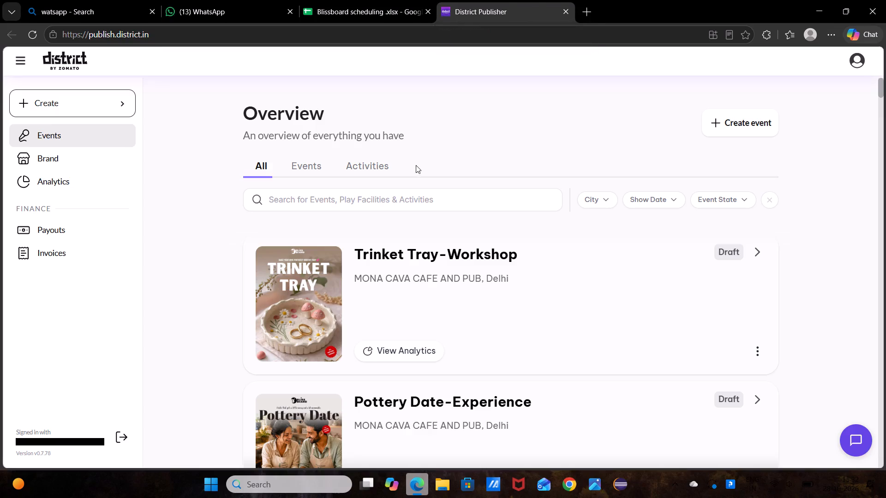
left_click(359, 8)
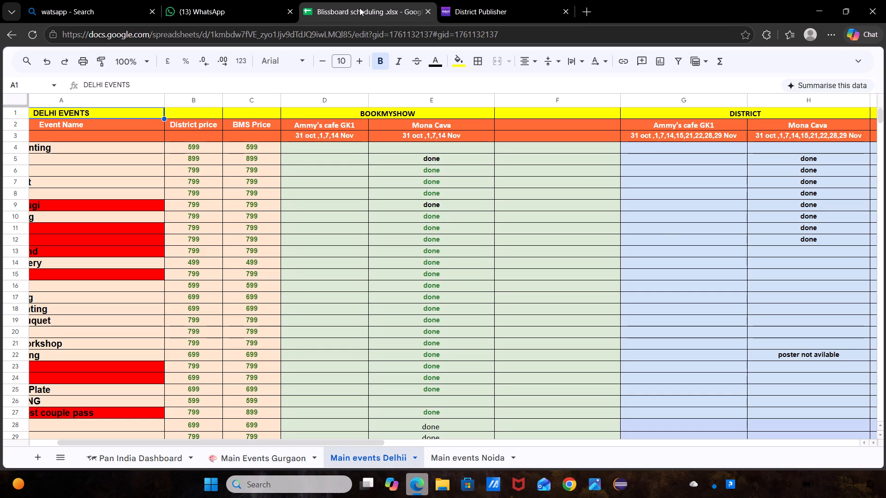
left_click(820, 247)
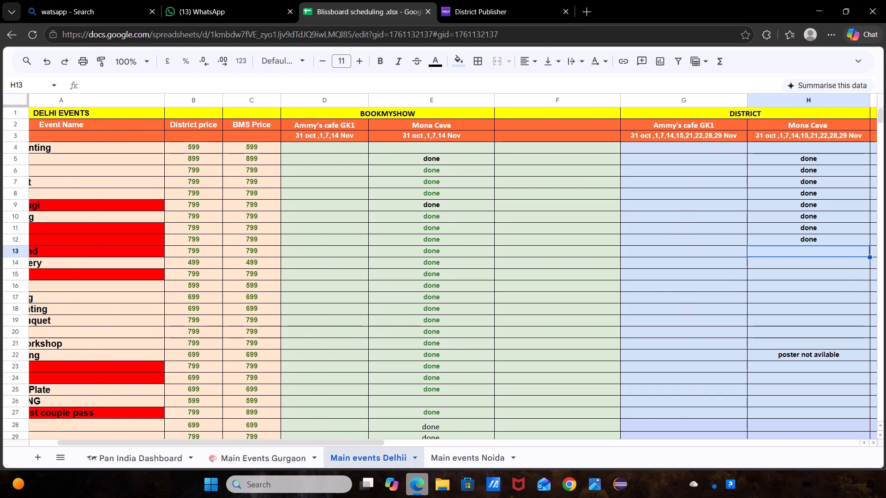
scroll(820, 247, "right", 3)
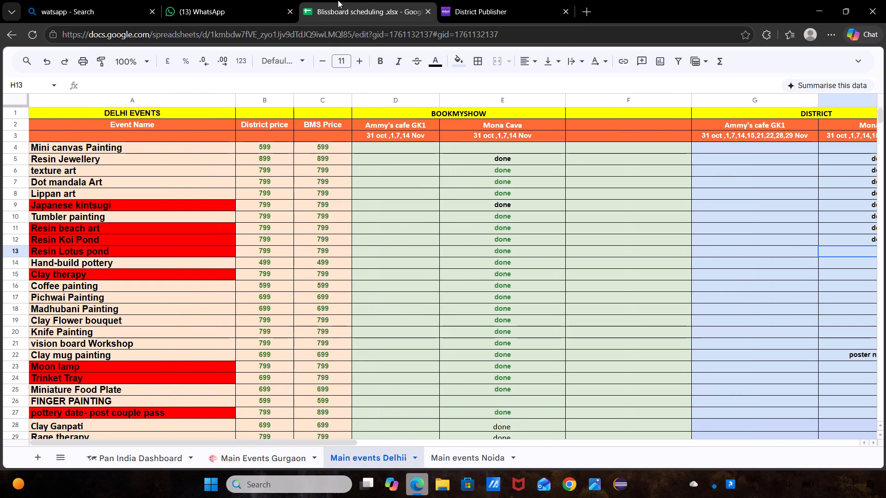
left_click(496, 0)
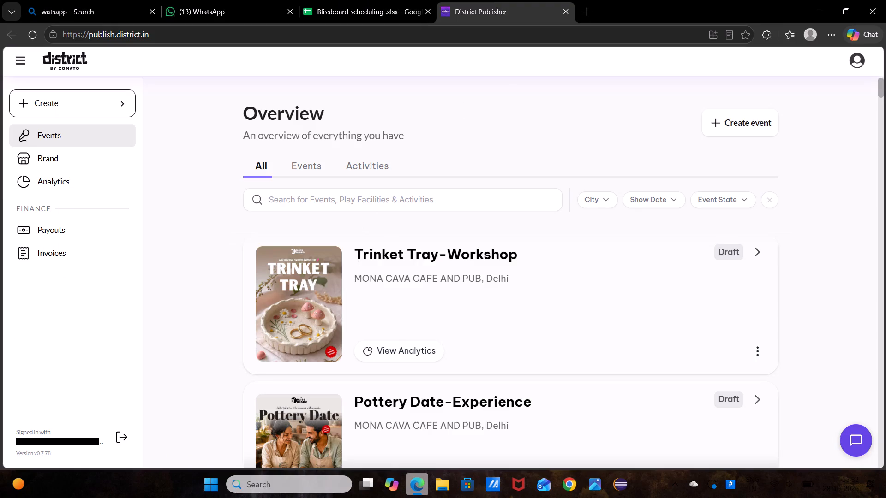
left_click(369, 200)
type("resin lotus")
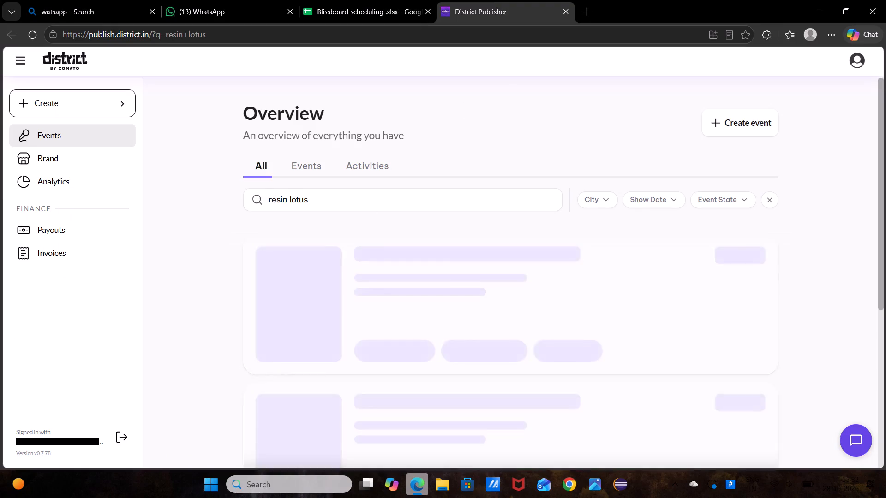
left_click(444, 314)
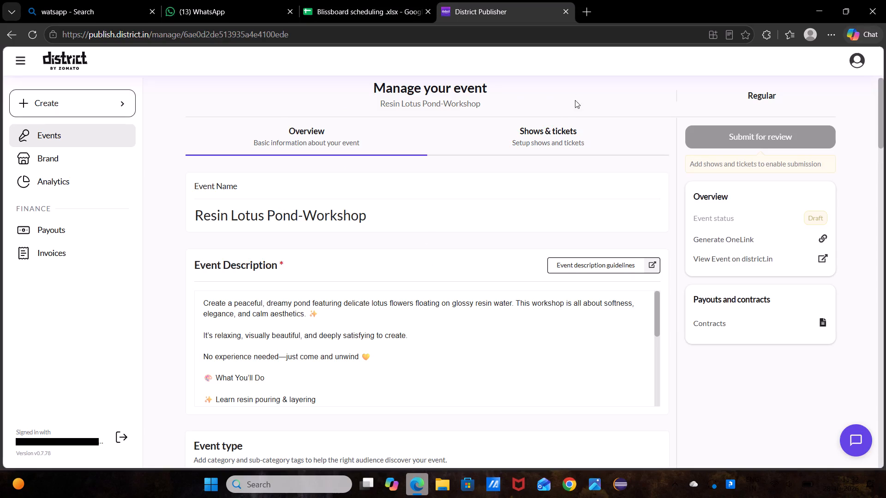
left_click(12, 30)
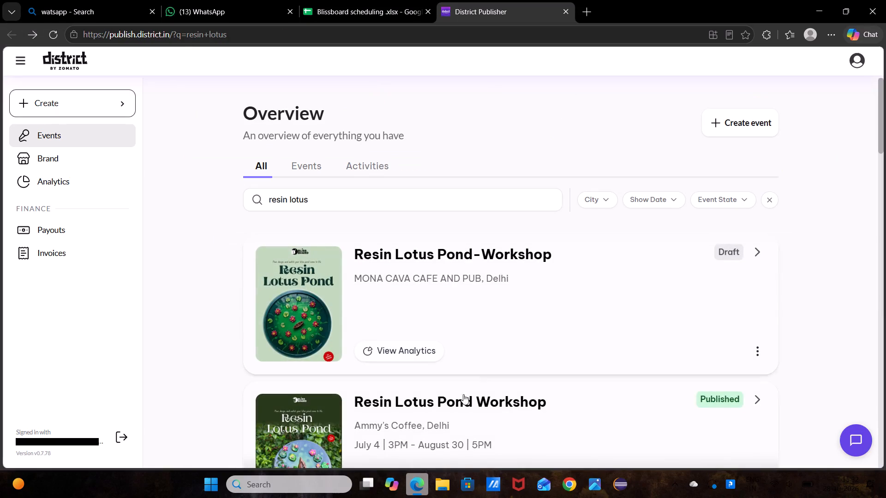
Examine the other Resin Lotus Pond events, including the Ammy's Coffee and AIRIA MALL listings, for existing shows and tickets.
left_click(423, 417)
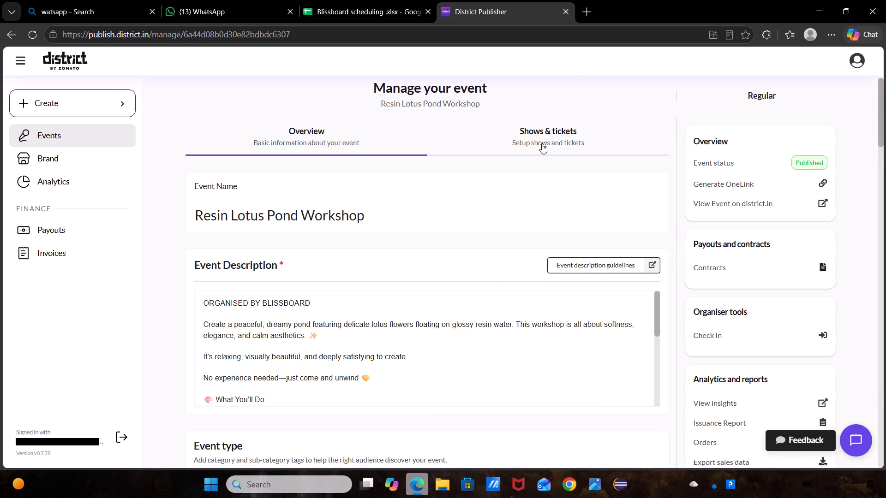
left_click(542, 143)
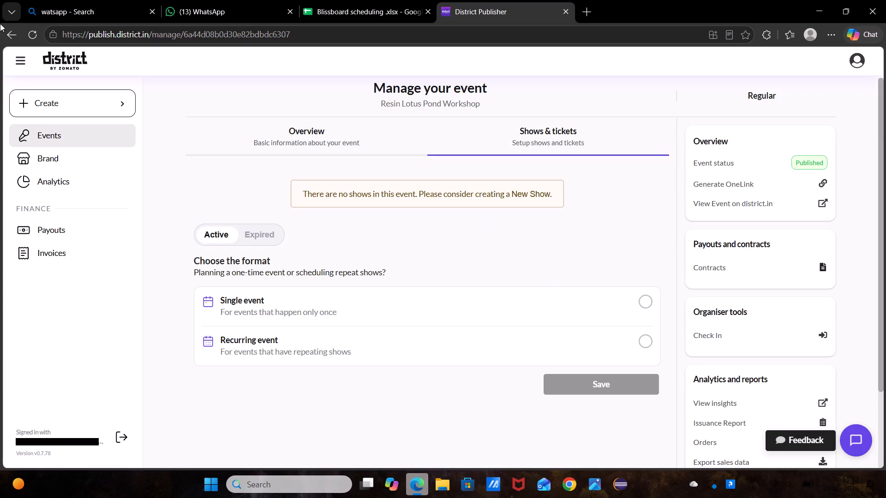
left_click(10, 28)
scroll(496, 443, "down", 1)
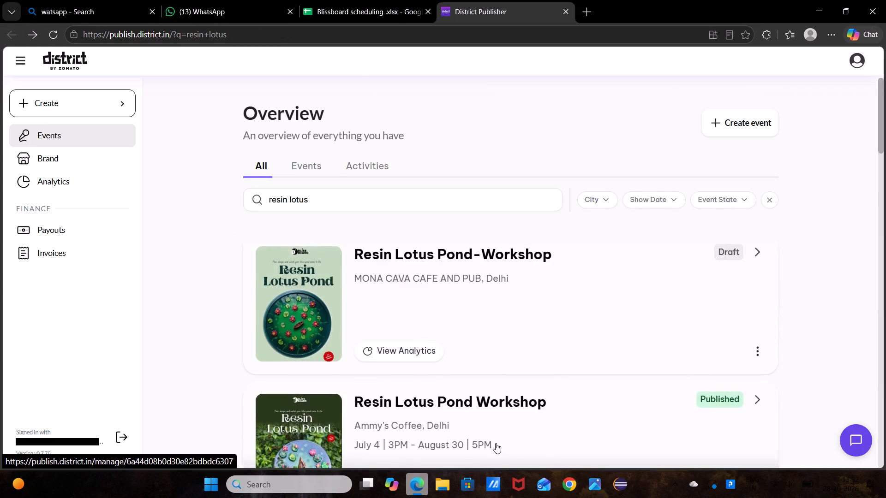
scroll(496, 443, "down", 5)
left_click(436, 412)
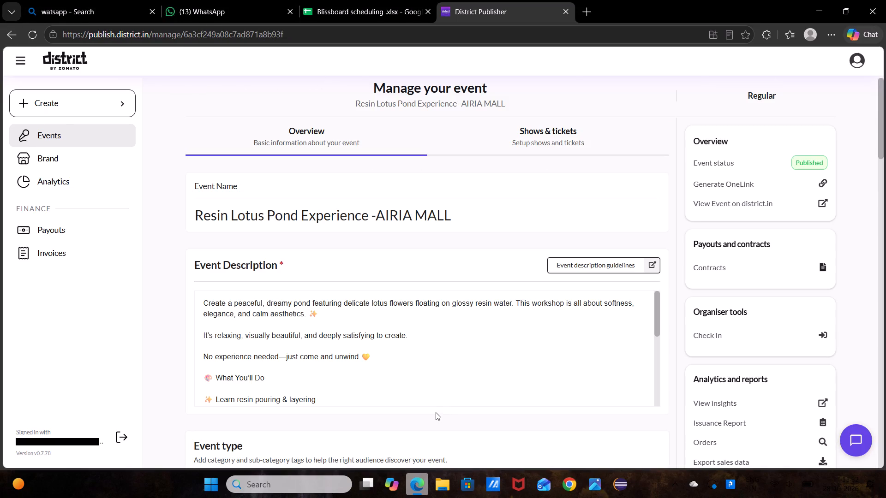
left_click(550, 139)
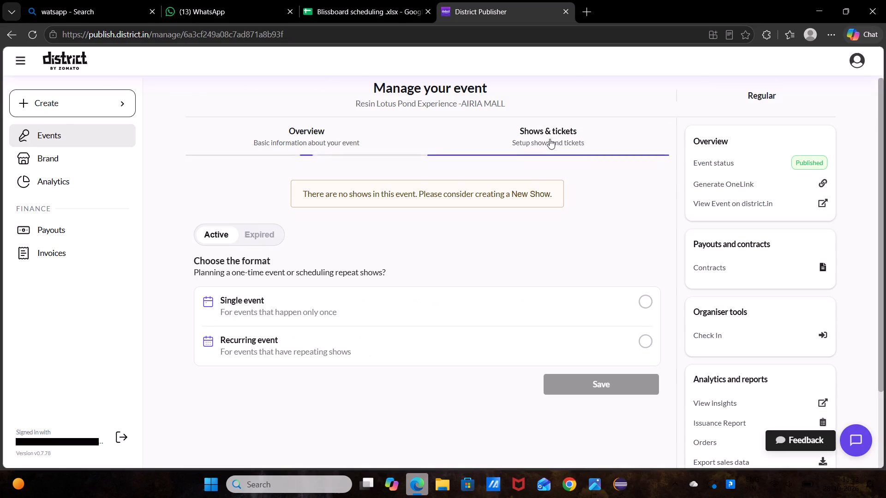
left_click(2, 36)
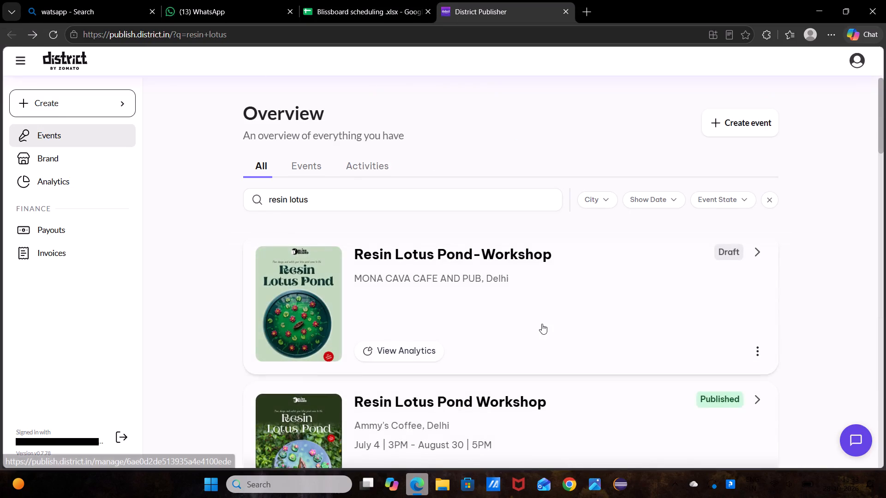
scroll(542, 324, "down", 5)
left_click(465, 332)
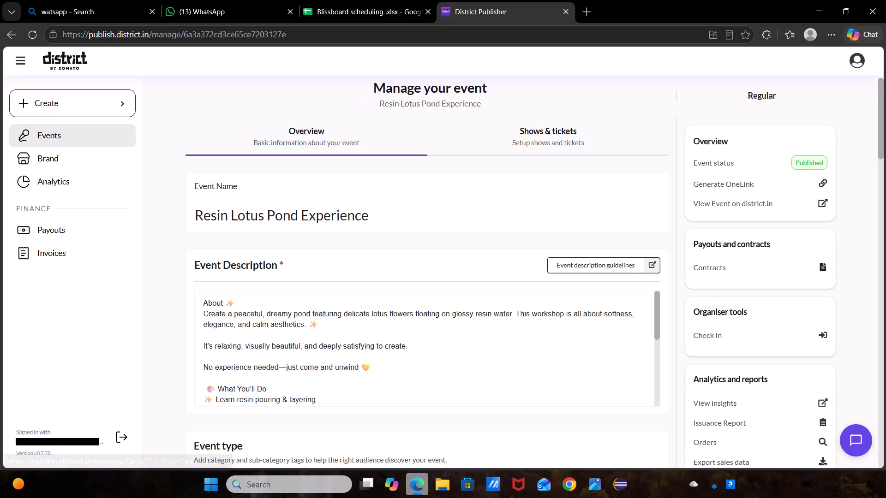
left_click(14, 42)
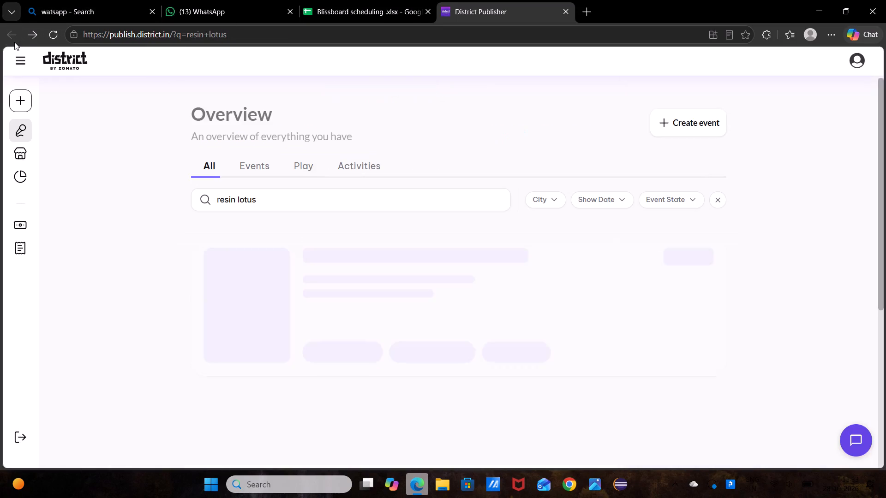
Copy the Entry pass ticket description from the Wed, 28 Oct 04:00 PM show of the published Resin Lotus Pond event.
scroll(399, 355, "down", 11)
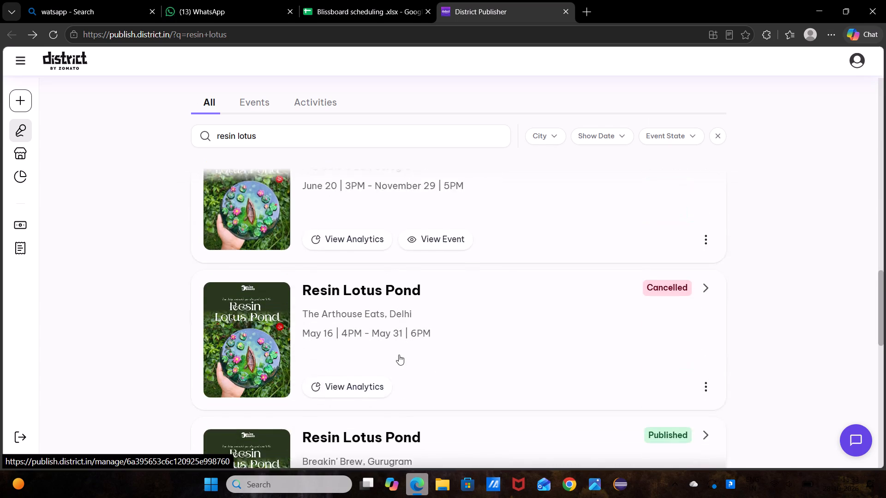
left_click(367, 373)
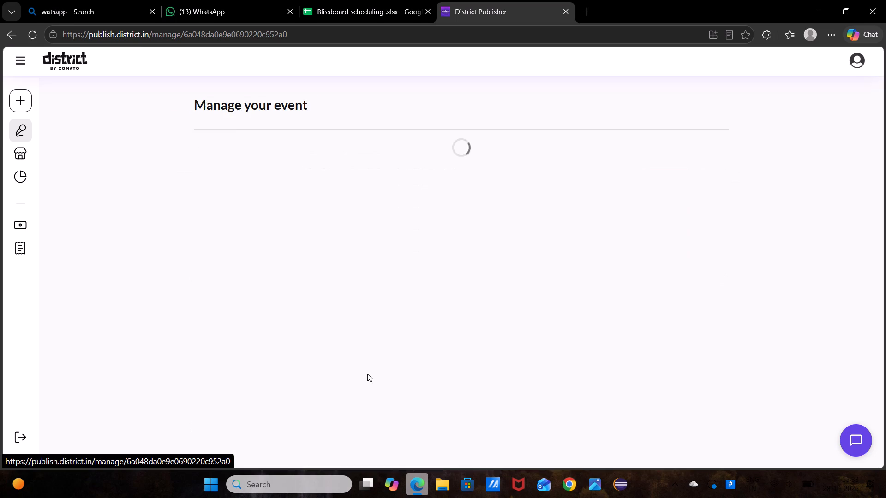
left_click(527, 116)
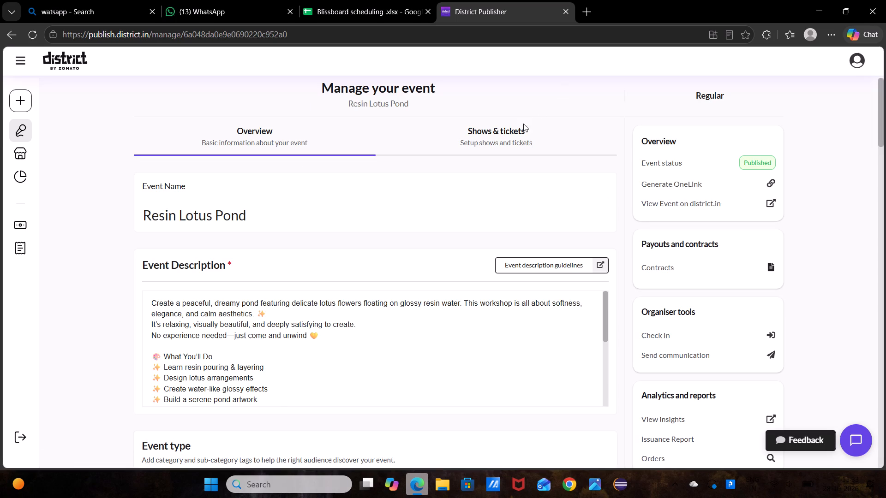
left_click(512, 136)
left_click(595, 295)
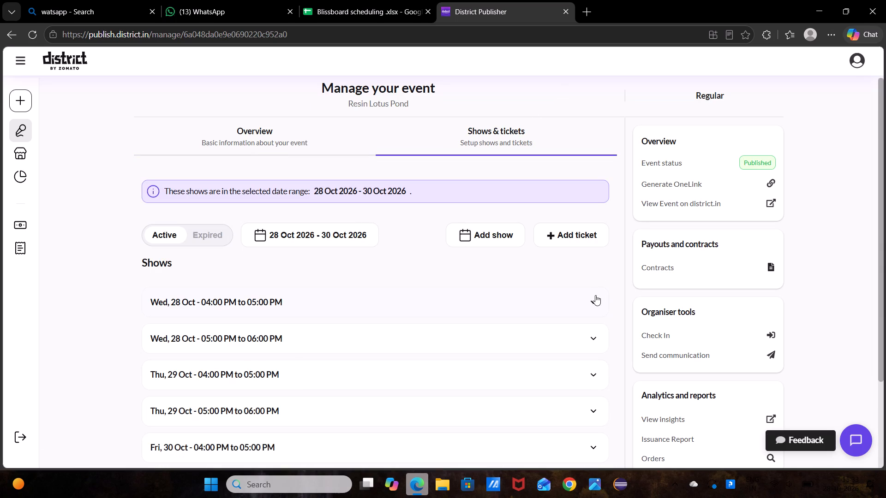
left_click(548, 354)
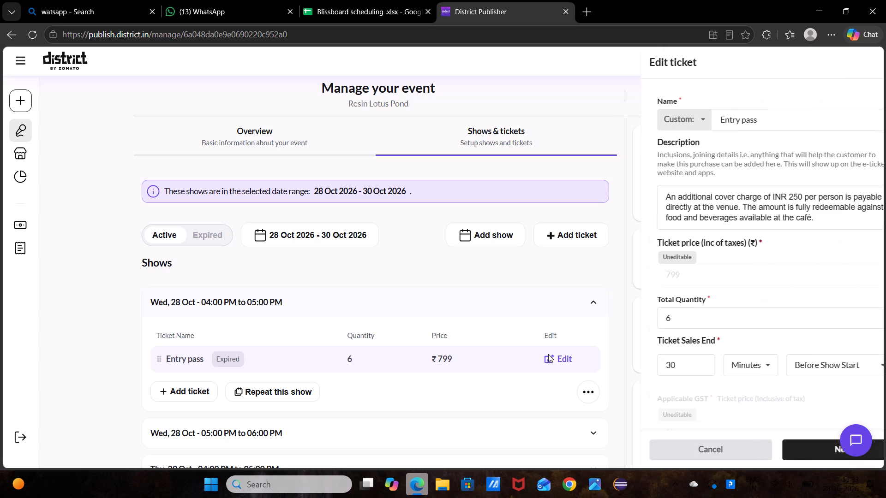
left_click(782, 221)
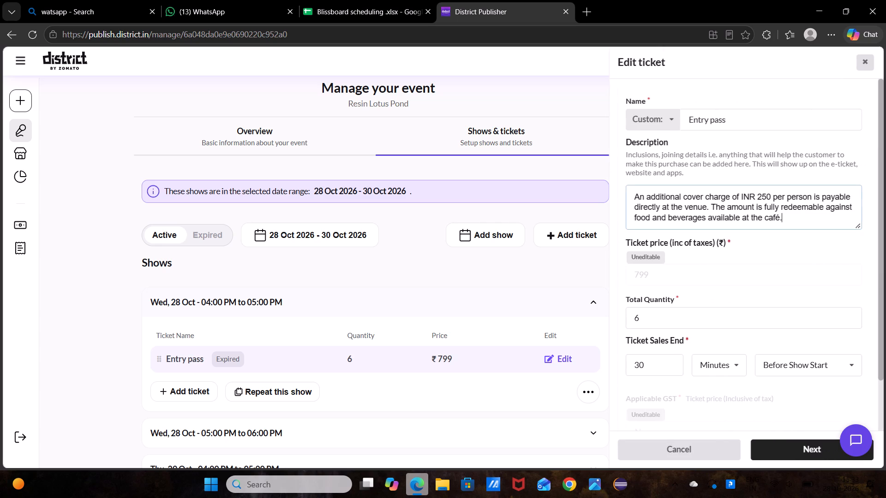
key("ctrl+a")
key("ctrl+c")
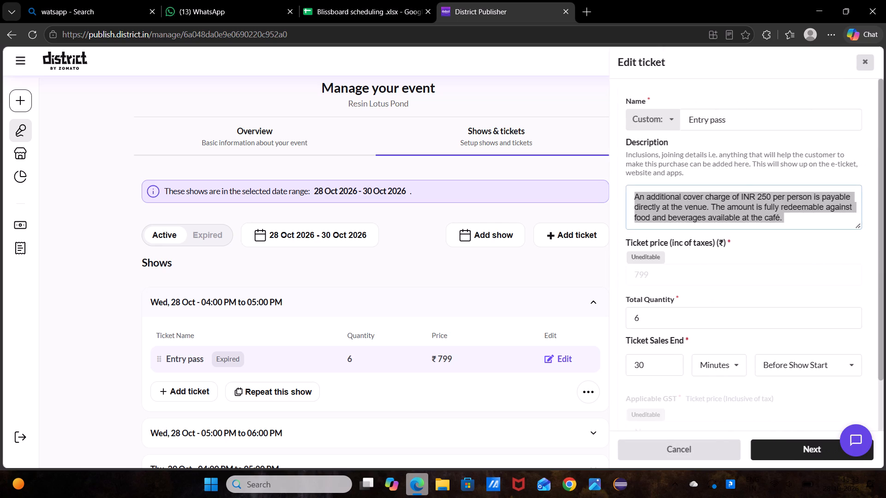
left_click(17, 32)
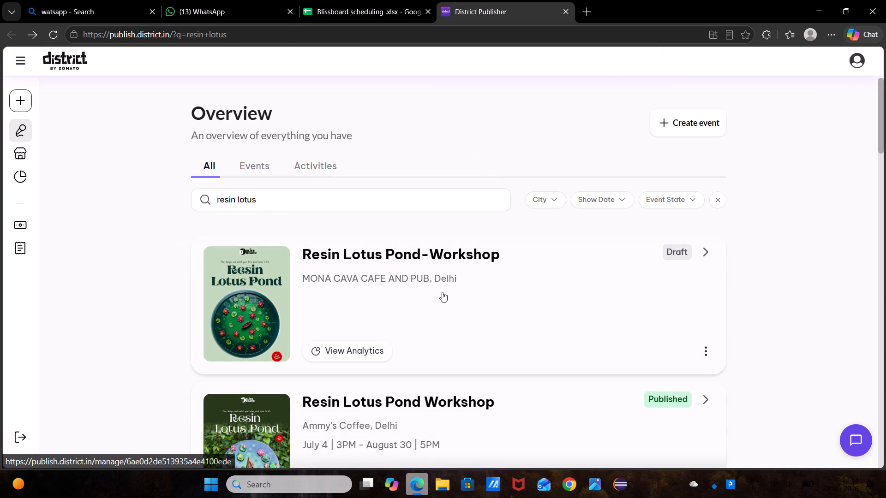
left_click(442, 292)
left_click(504, 126)
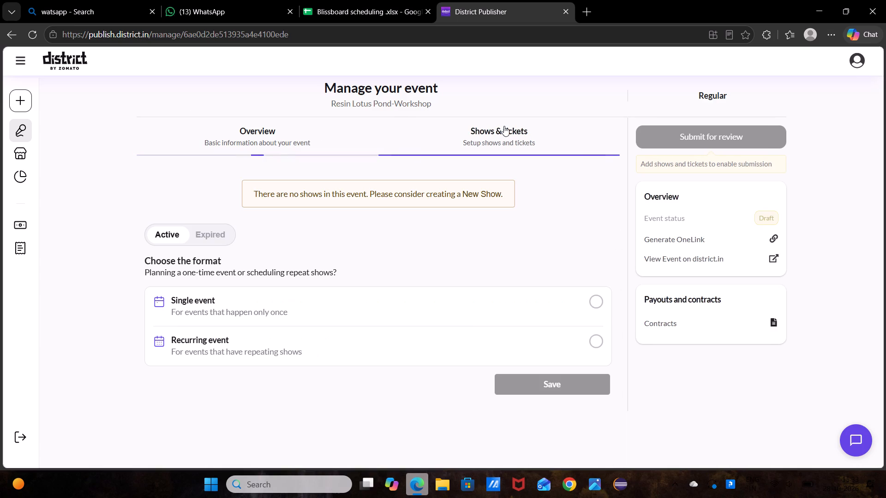
left_click(517, 349)
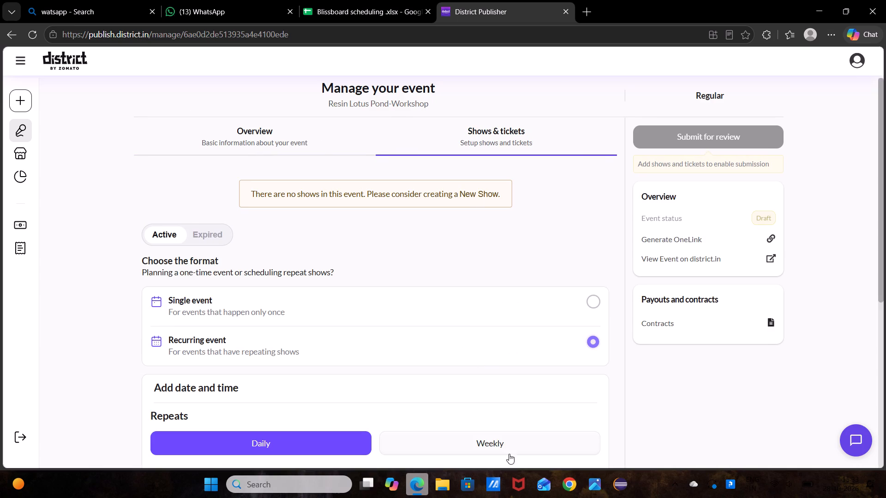
left_click(511, 455)
scroll(511, 455, "down", 5)
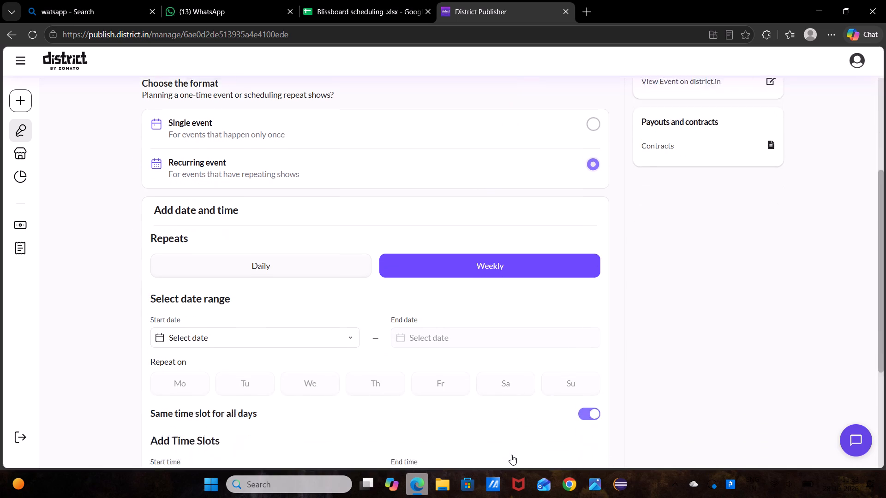
Set the recurring date range from Sat, 31 Oct to Sun, 29 Nov, repeating on Saturdays and Sundays.
left_click(334, 319)
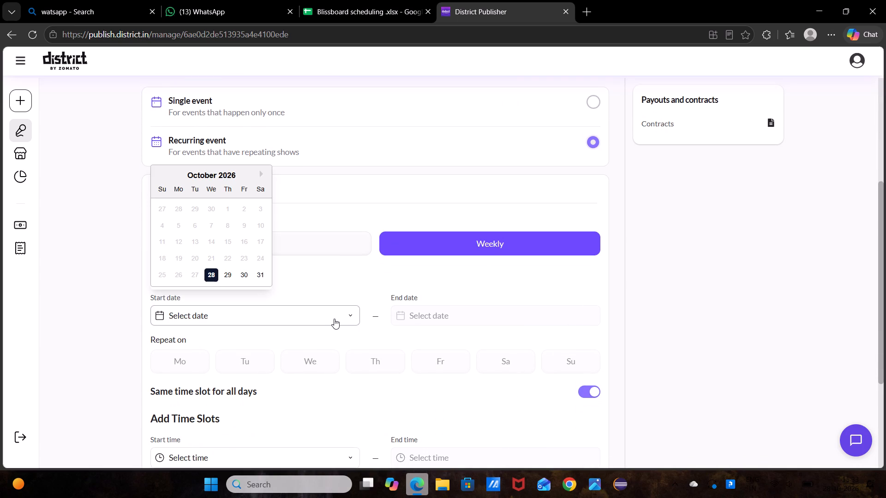
left_click(261, 275)
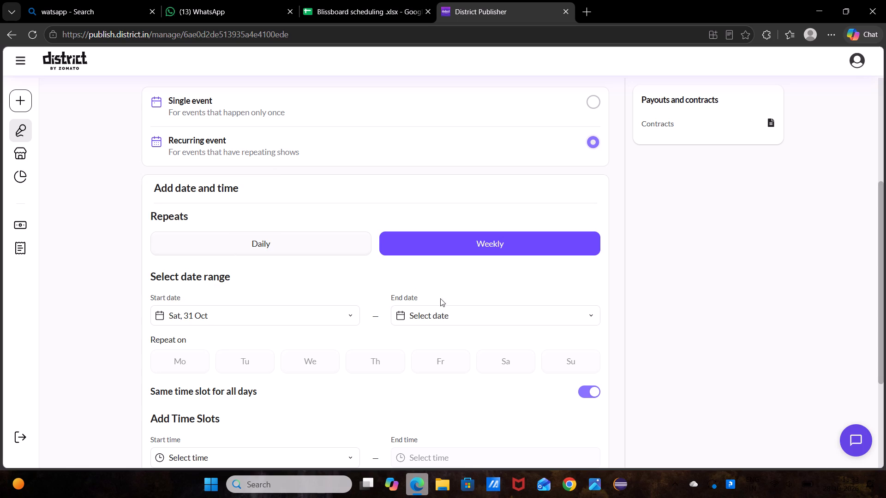
left_click(445, 314)
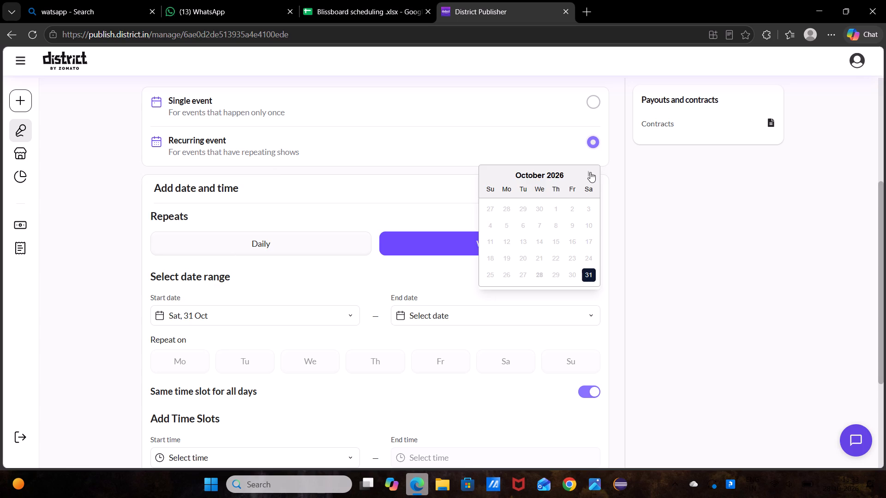
left_click(589, 173)
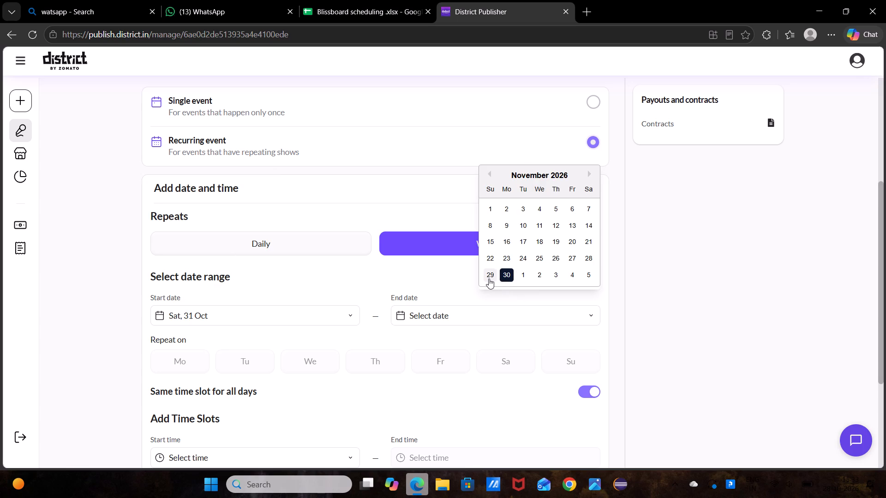
left_click(489, 279)
left_click(504, 357)
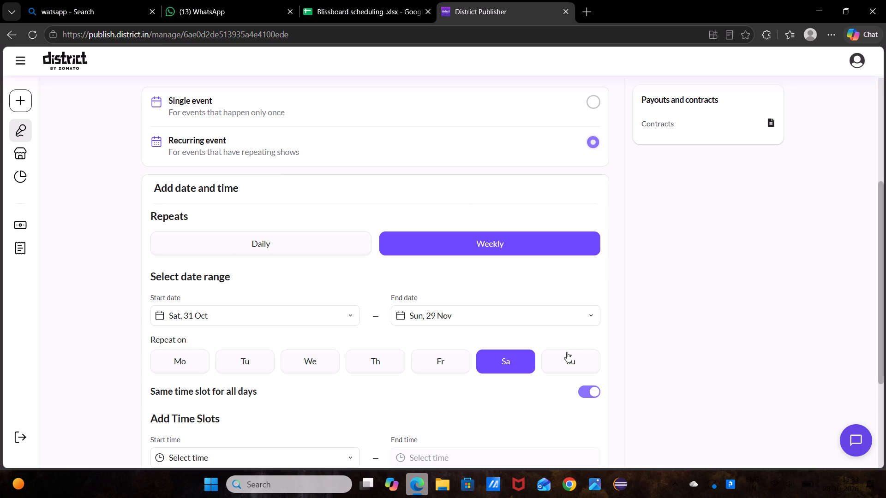
left_click(589, 354)
Set the first time slot for all selected days from 03:00 PM to 04:00 PM.
scroll(589, 354, "down", 2)
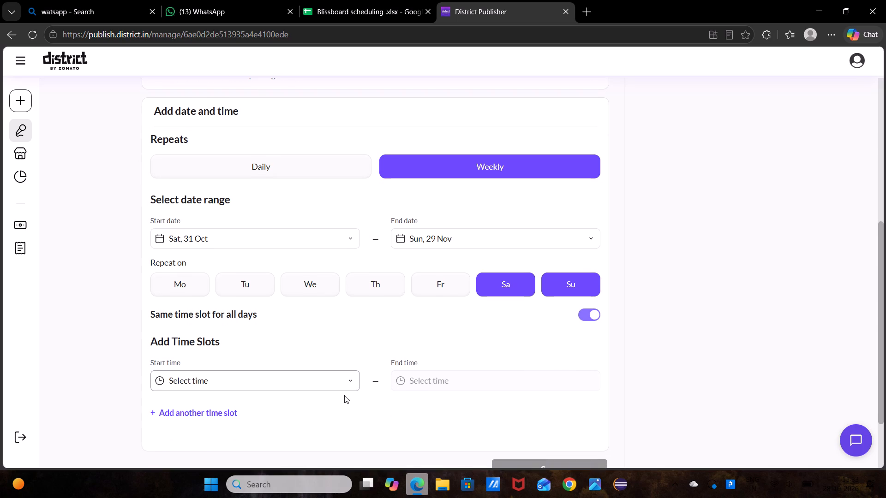
left_click(341, 388)
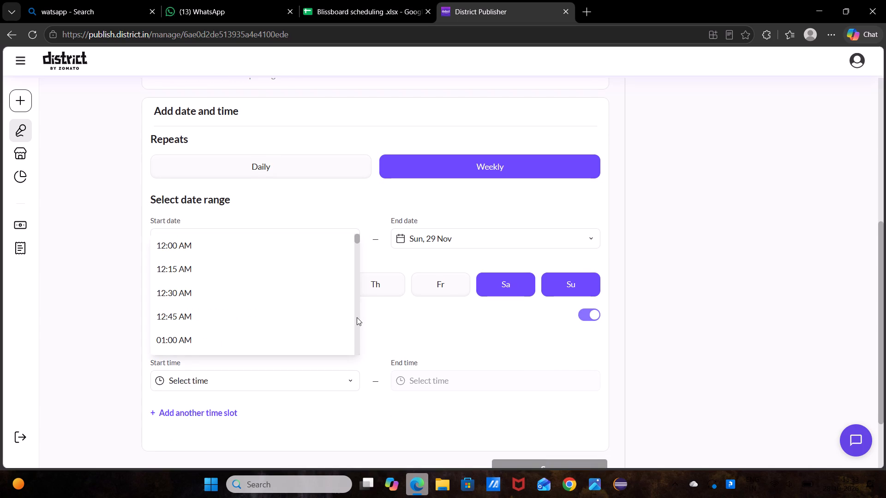
left_click(357, 317)
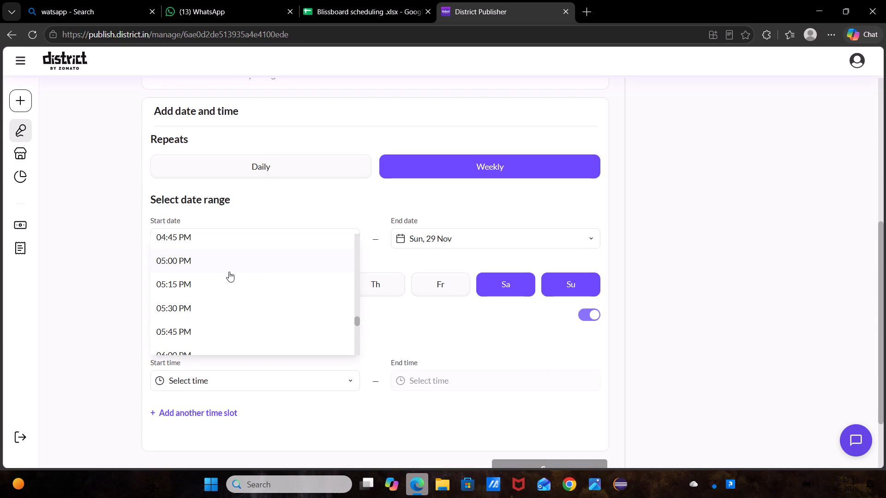
scroll(229, 272, "up", 4)
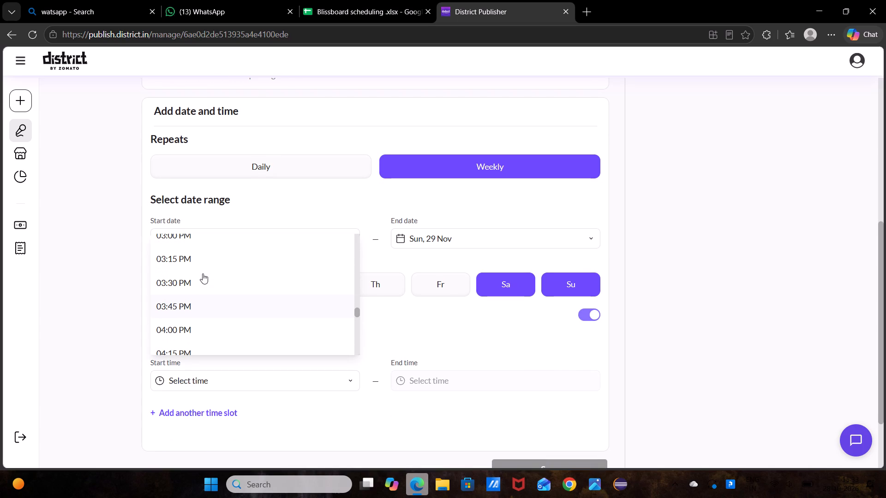
scroll(205, 302, "up", 1)
left_click(190, 234)
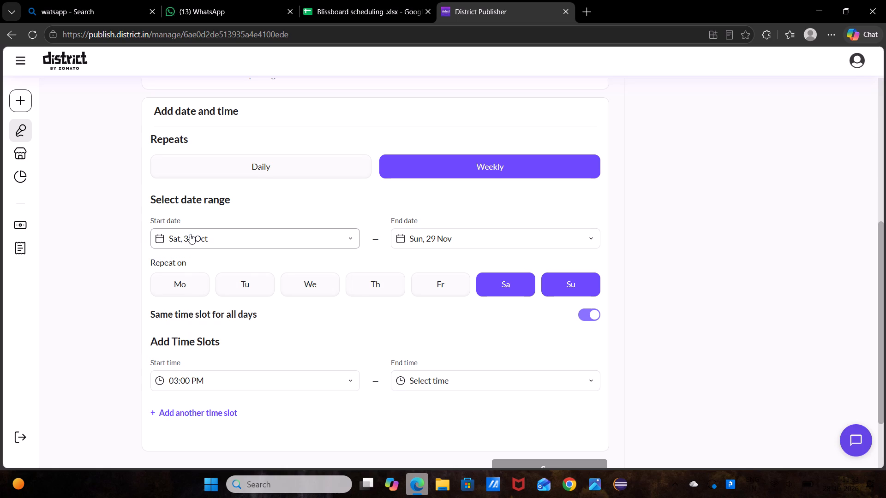
left_click(465, 380)
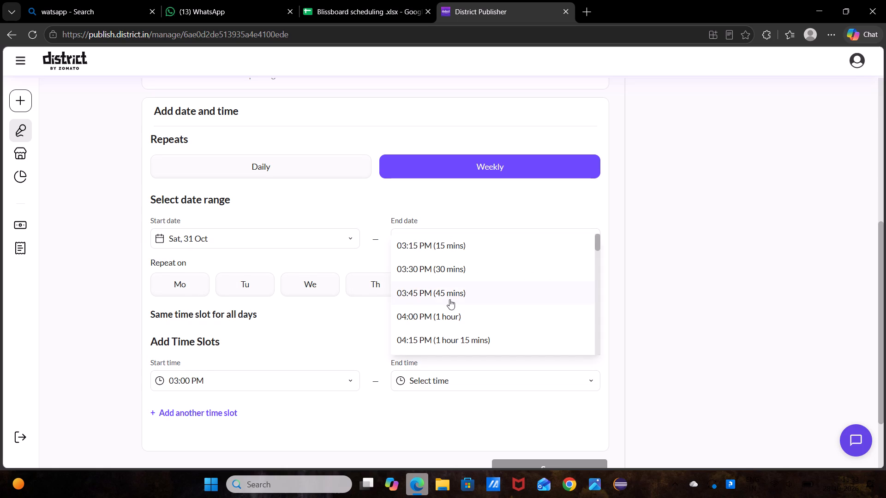
left_click(442, 317)
Add a second time slot from 04:00 PM to 05:00 PM and save the recurring schedule.
scroll(442, 317, "down", 1)
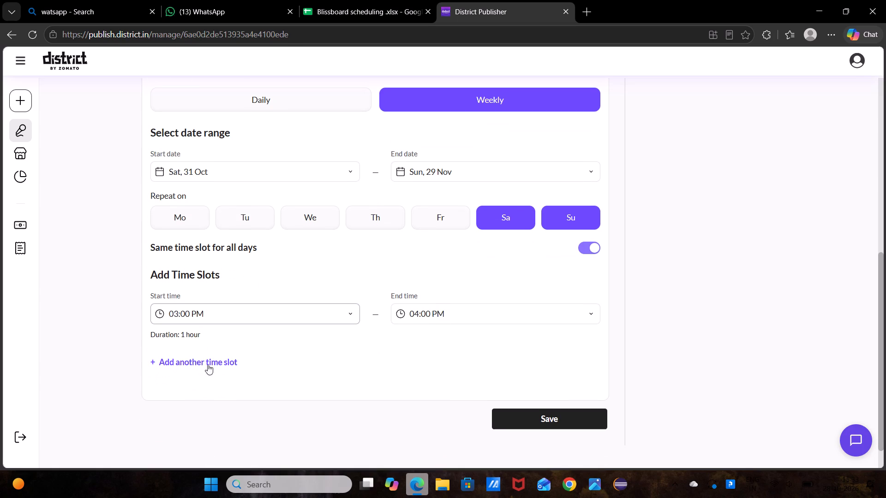
left_click(201, 361)
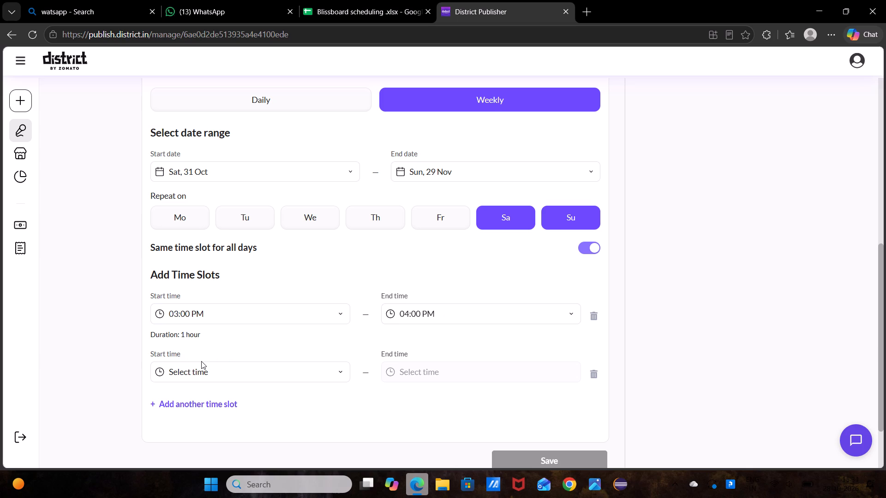
left_click(206, 370)
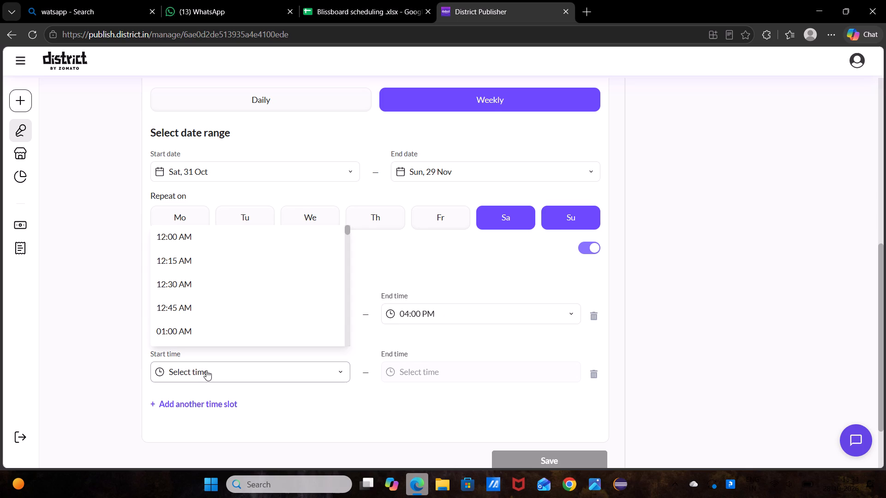
double_click(348, 302)
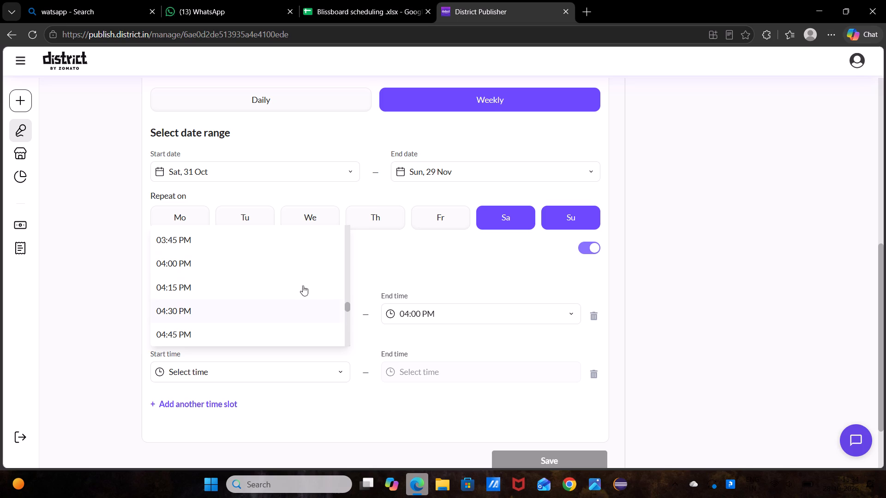
left_click(248, 266)
left_click(431, 370)
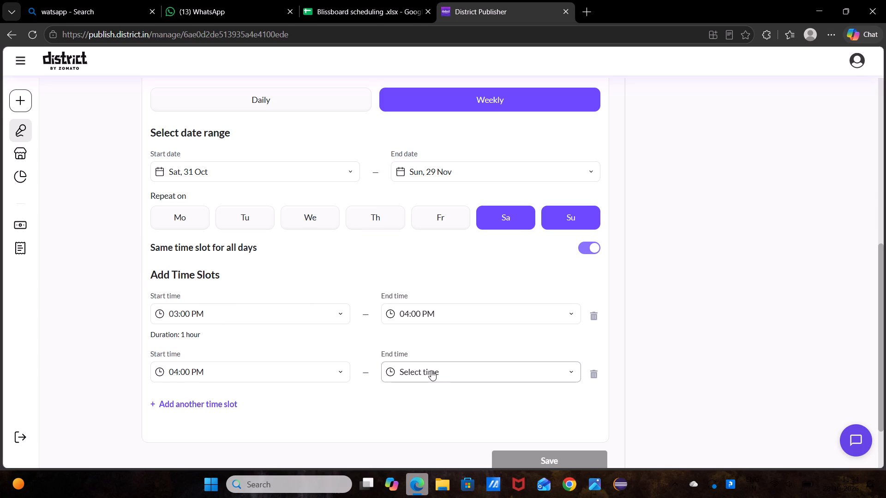
left_click(433, 301)
scroll(415, 325, "down", 3)
left_click(517, 386)
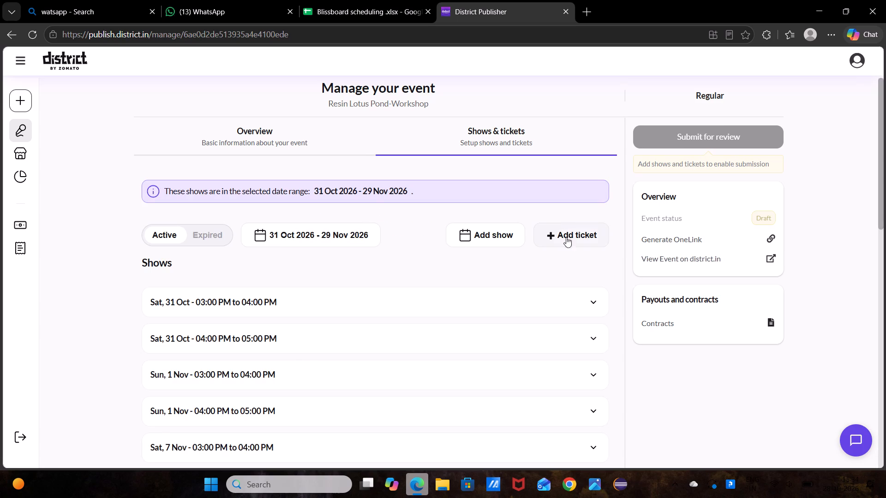
Start a new ticket with the copied cover-charge description and the custom name "Entry pass".
left_click(566, 238)
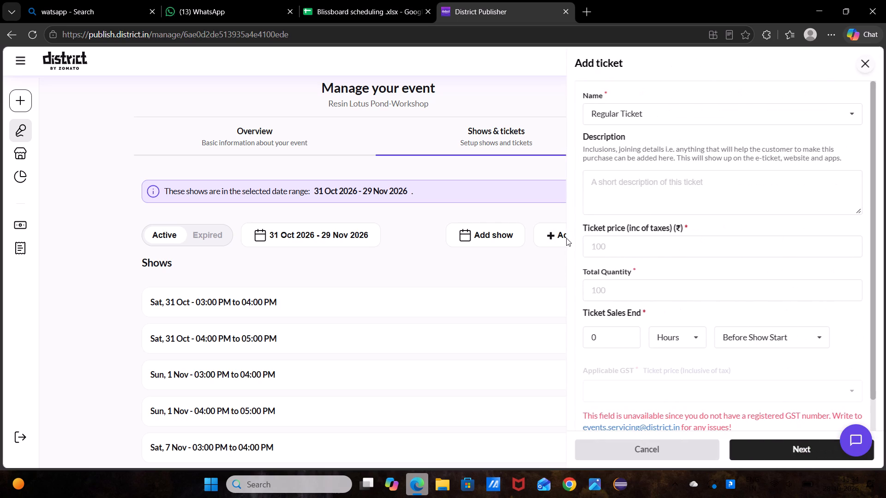
left_click(678, 194)
key("ctrl+v")
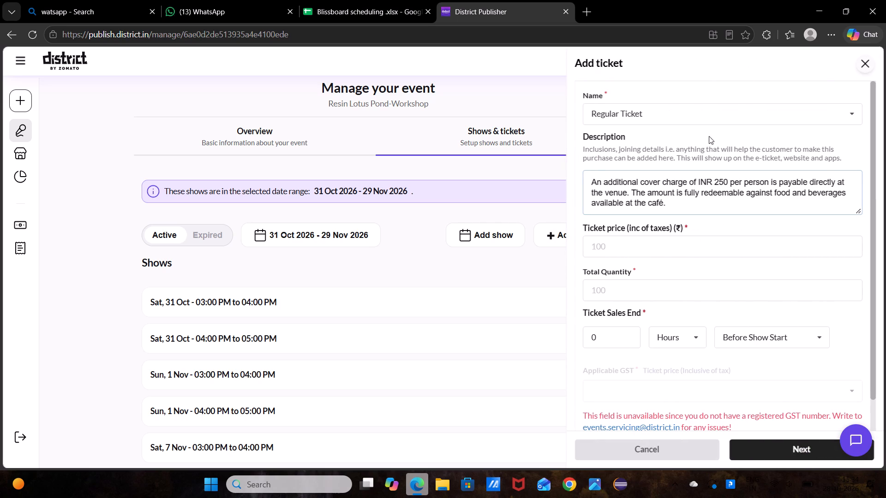
left_click(682, 113)
left_click(694, 157)
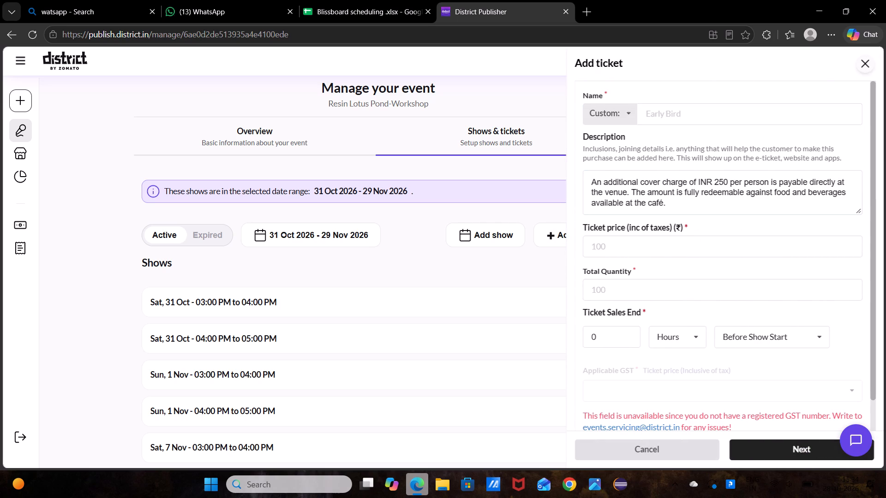
left_click(723, 107)
left_click(738, 148)
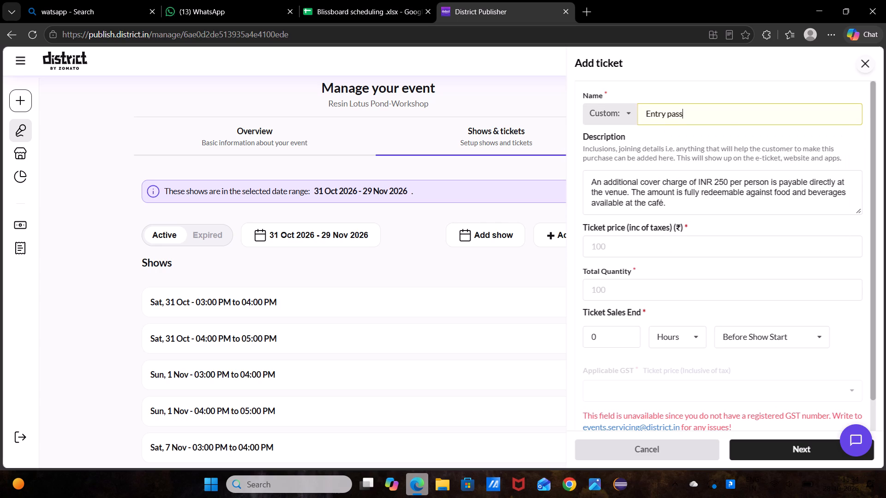
Set the ticket price to ₹799, total quantity to 10, and sales end to 30 minutes before show start.
left_click(662, 249)
type("799")
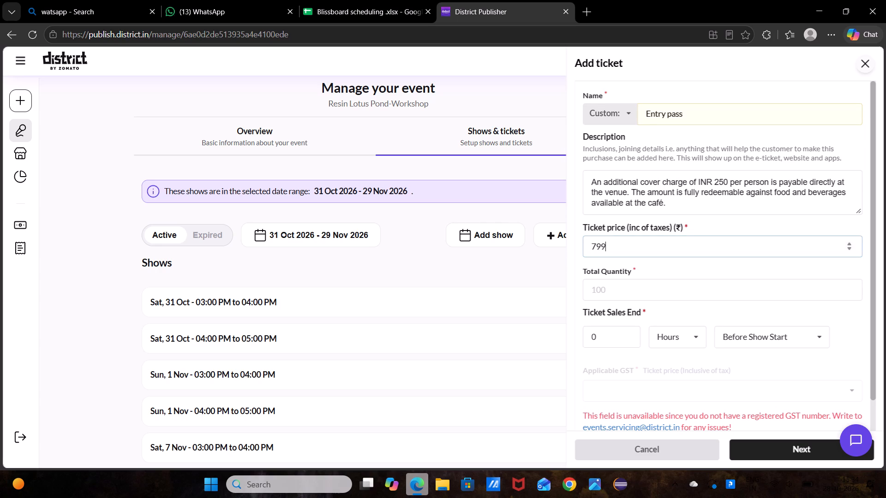
left_click(658, 299)
type("10")
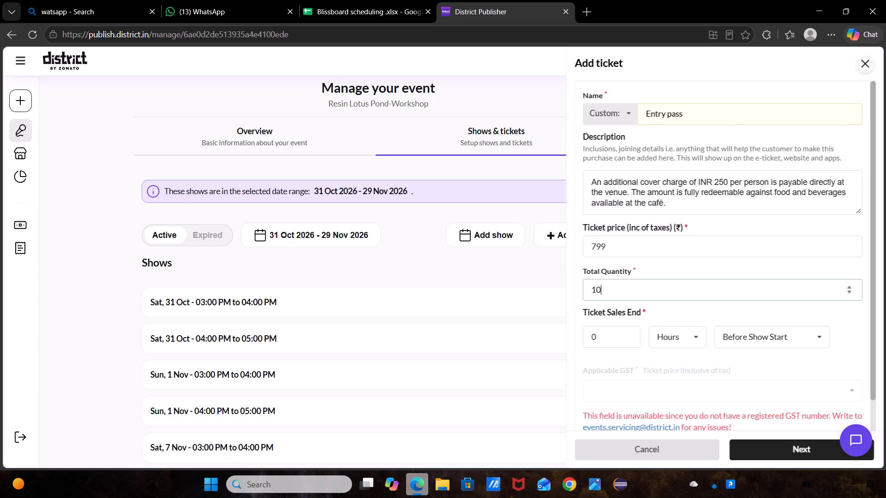
left_click(587, 337)
key("3")
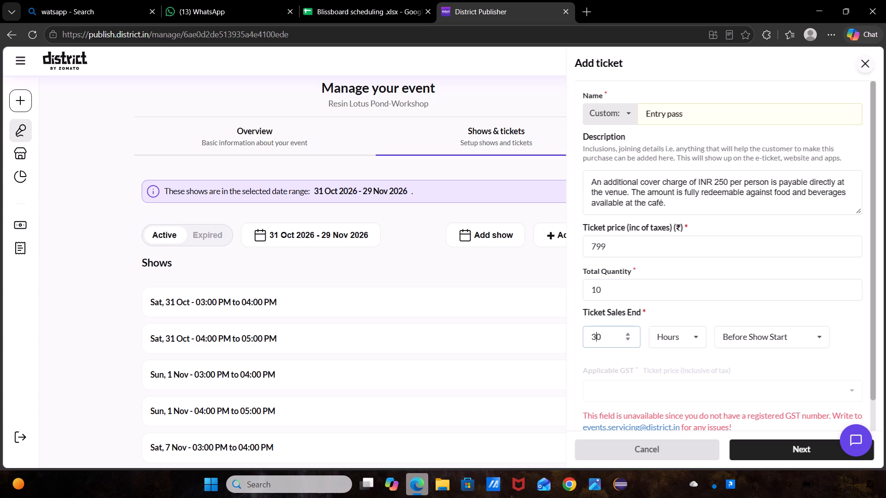
left_click(678, 335)
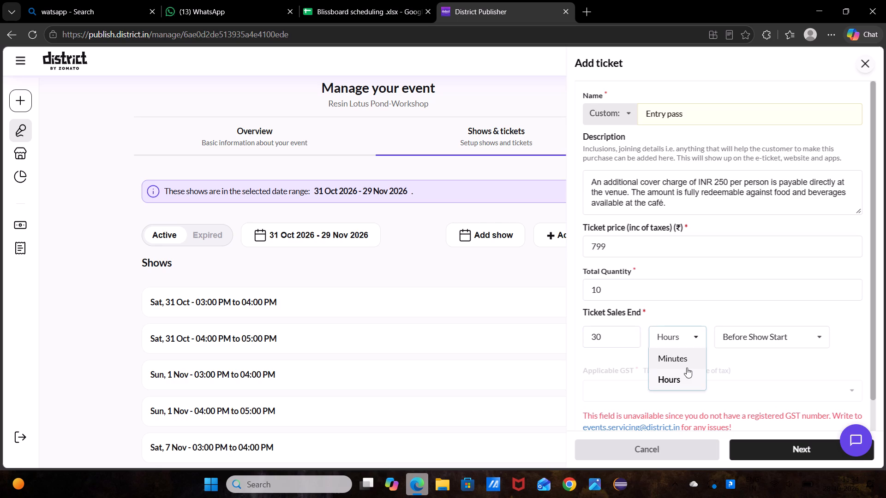
left_click(689, 347)
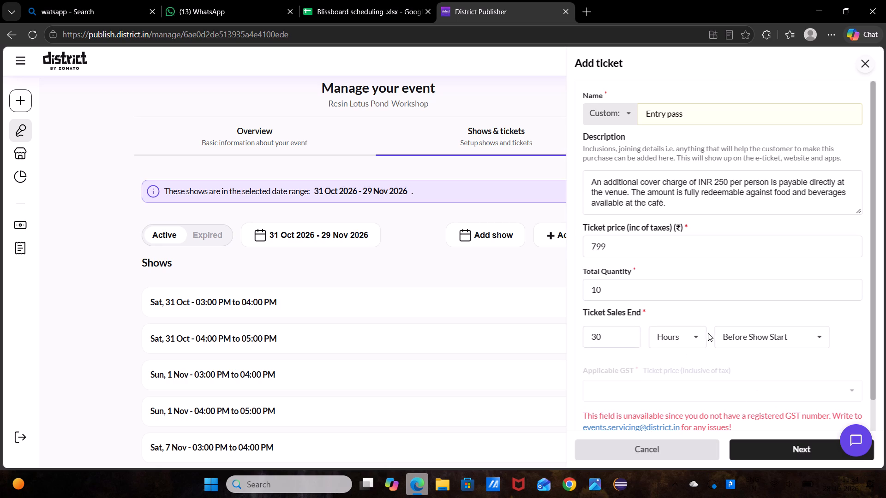
left_click(705, 332)
left_click(686, 359)
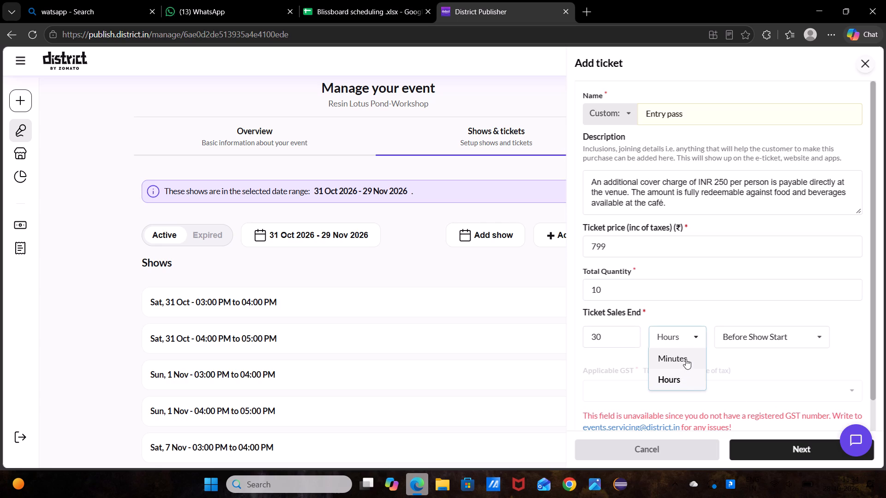
Add the Entry pass ticket to all shows and confirm the changes.
left_click(757, 446)
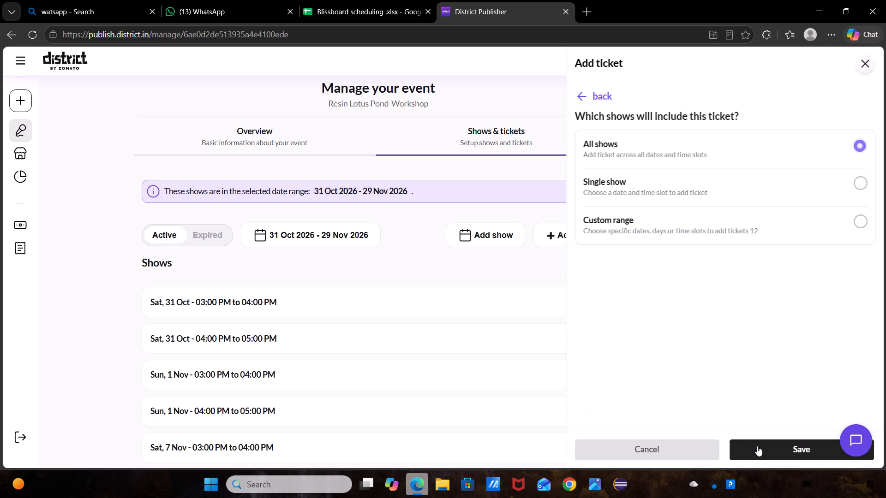
left_click(757, 446)
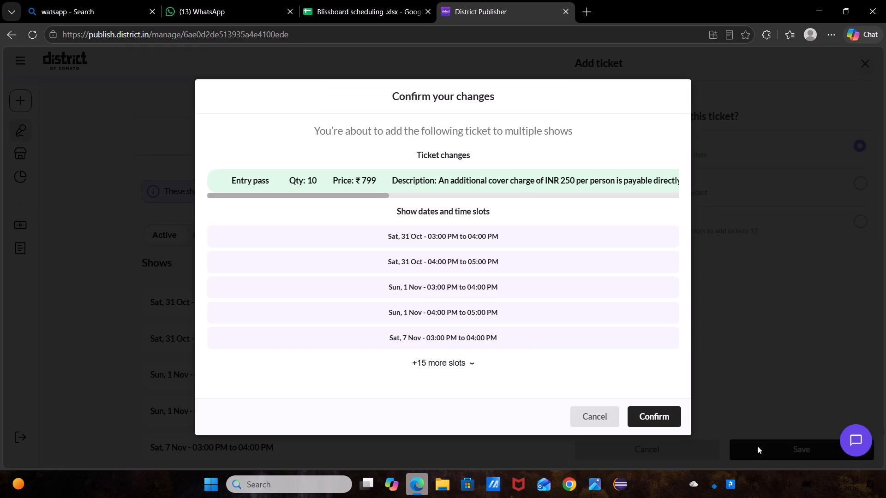
left_click(655, 418)
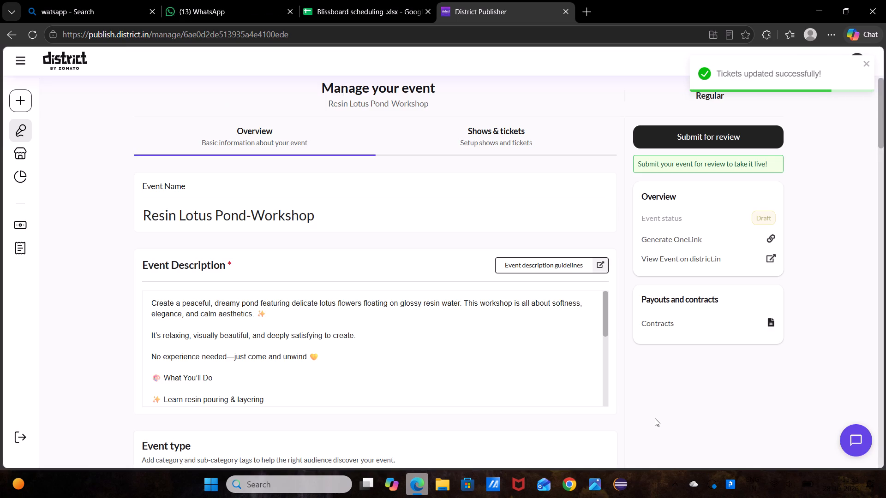
Disable the Sun, 8 Nov 03:00 PM to 04:00 PM show in the draft's show list.
left_click(497, 144)
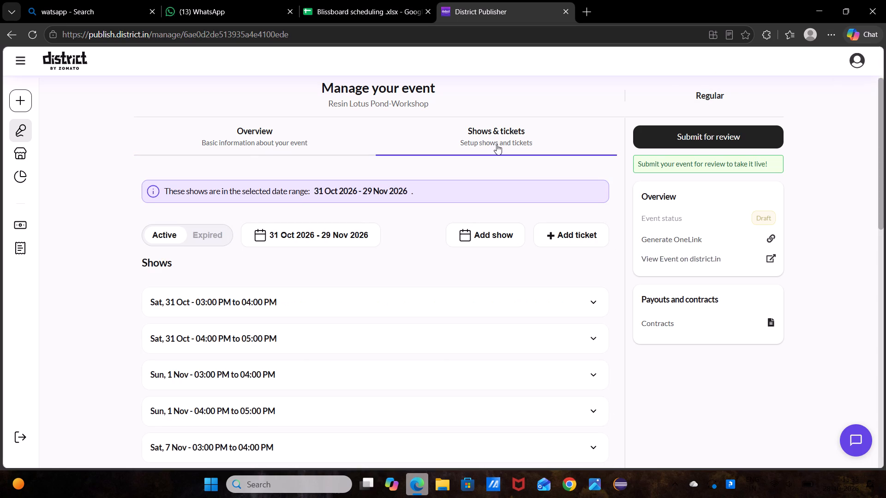
scroll(407, 279, "down", 9)
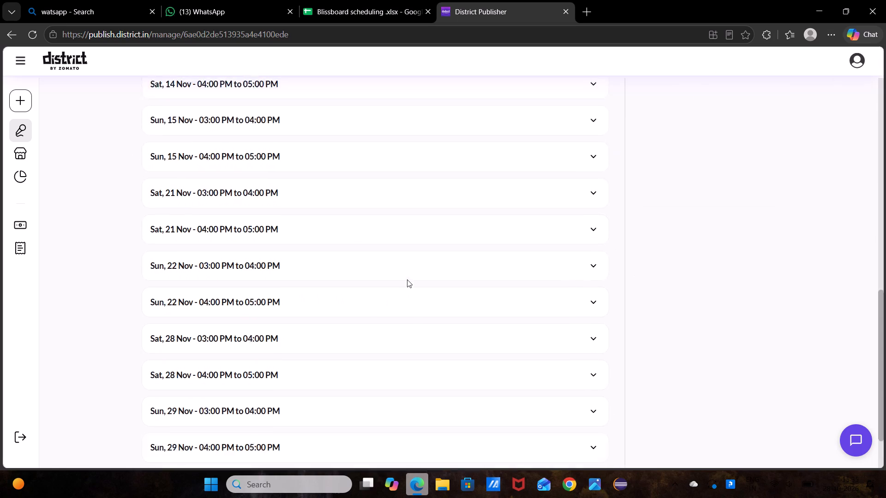
scroll(407, 279, "up", 4)
left_click(353, 121)
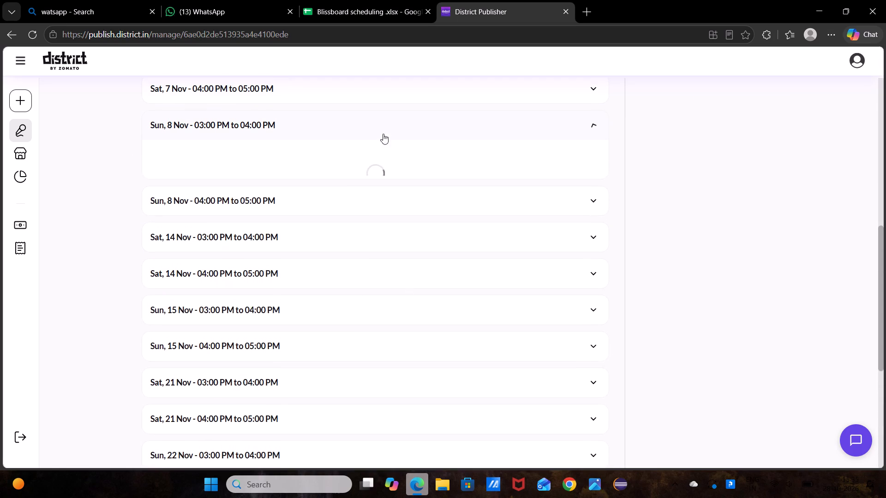
left_click(589, 204)
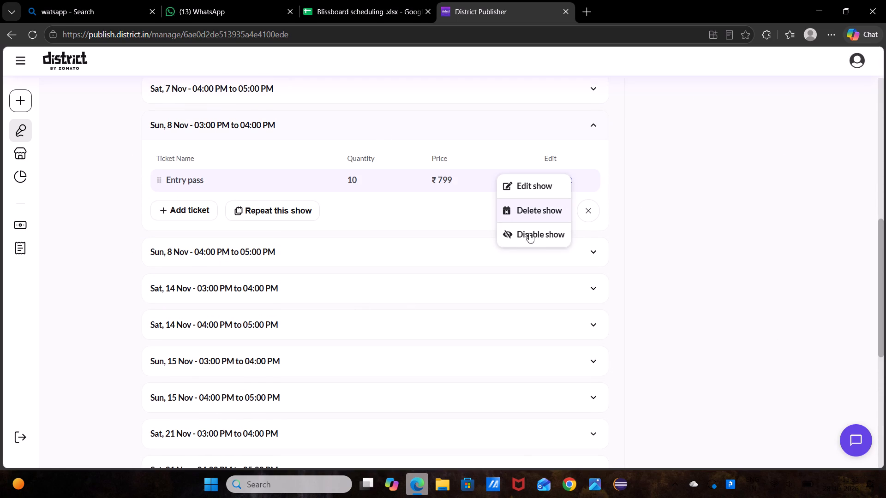
left_click(529, 233)
left_click(585, 415)
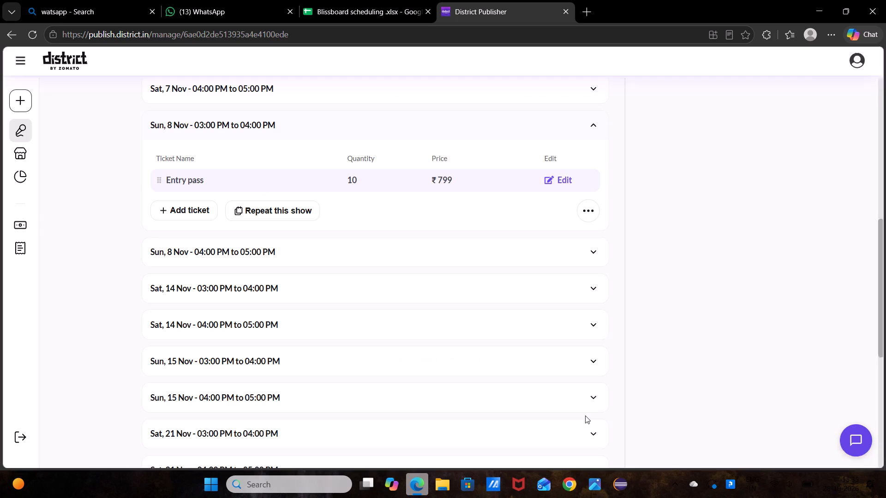
Limit the disabling to a custom range from Sun, 8 Nov to Sun, 8 Nov on Sundays, and confirm disabling the 3:00 PM to 4:00 PM show.
left_click(761, 220)
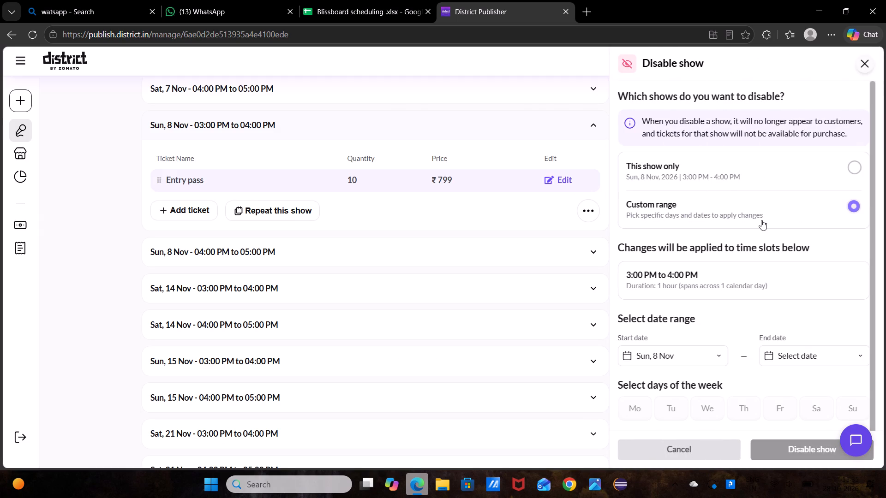
left_click(778, 351)
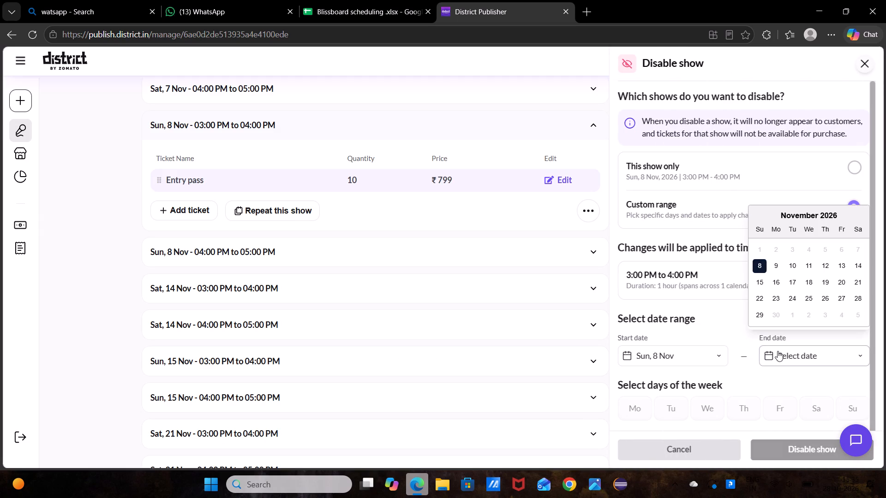
left_click(761, 263)
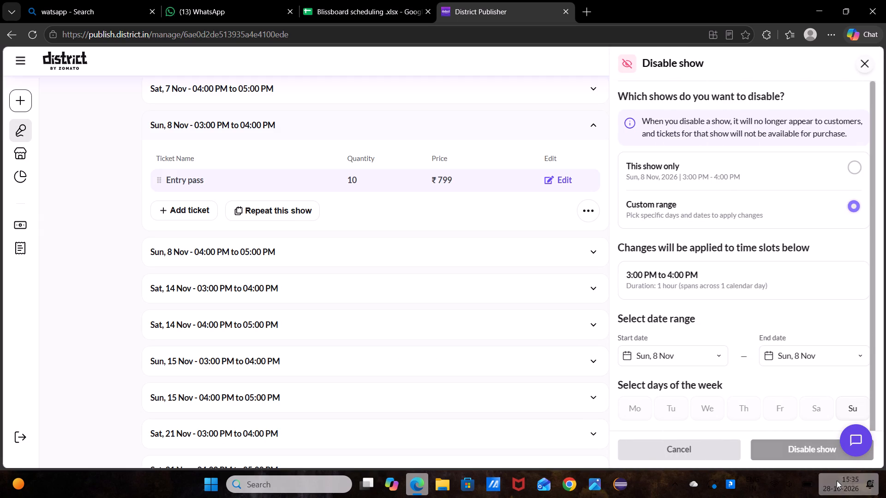
left_click(845, 402)
scroll(845, 402, "down", 4)
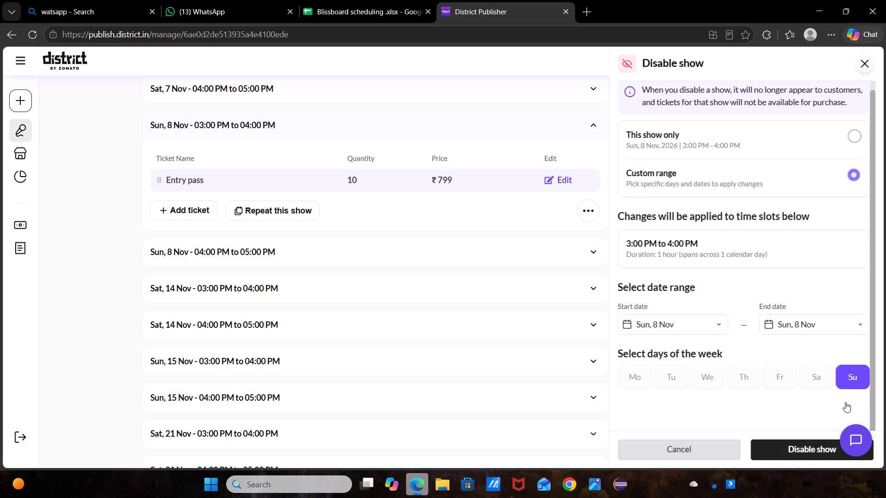
left_click(807, 450)
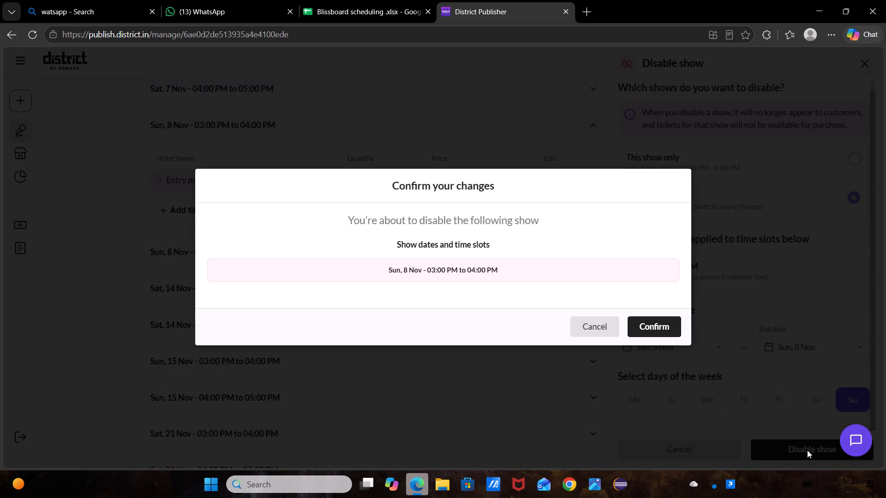
left_click(653, 328)
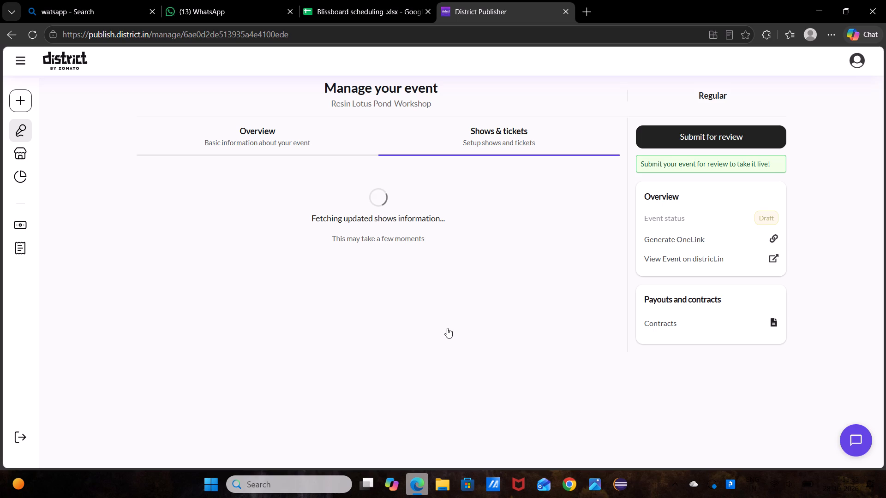
Disable only the Sun, 8 Nov 04:00 PM to 05:00 PM show and confirm the change.
scroll(447, 328, "down", 4)
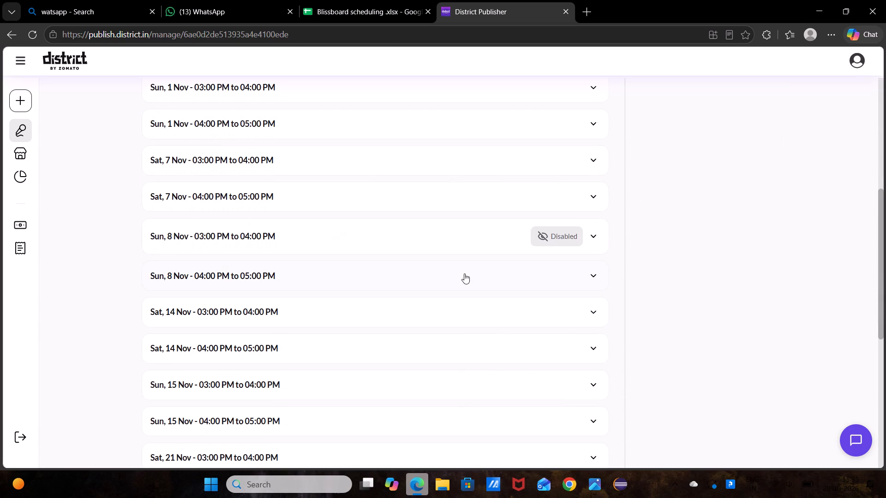
left_click(464, 273)
left_click(590, 368)
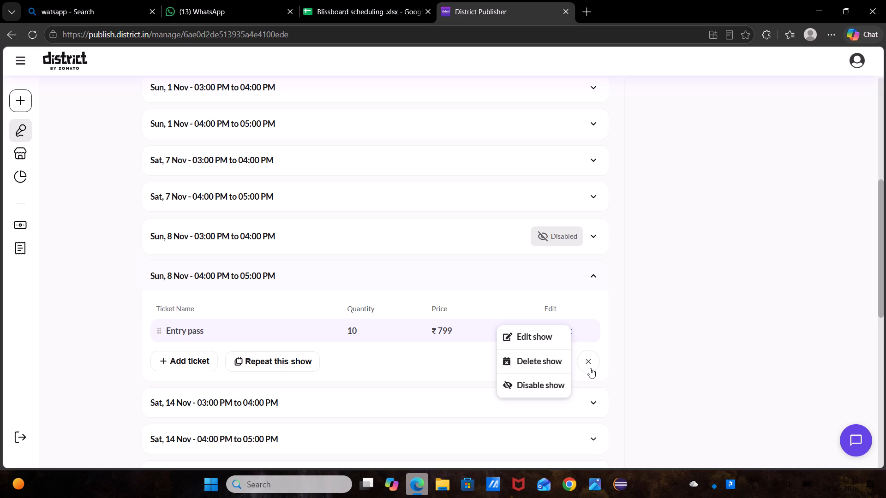
left_click(545, 383)
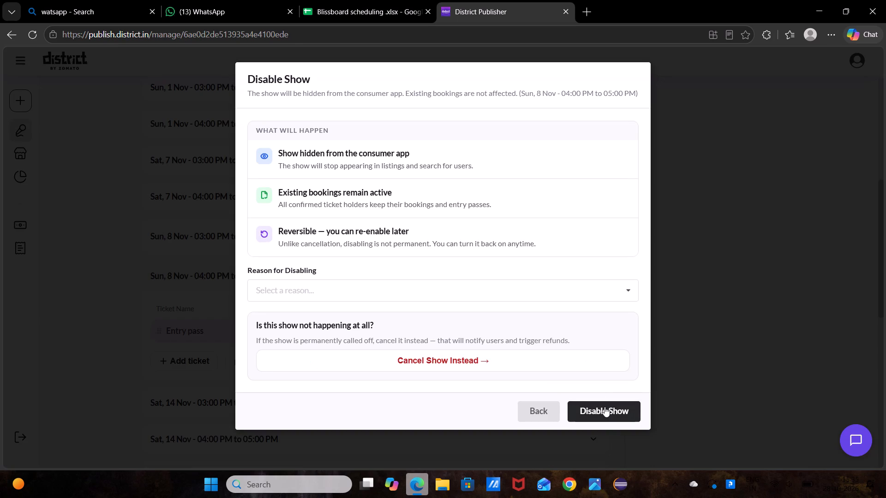
left_click(605, 407)
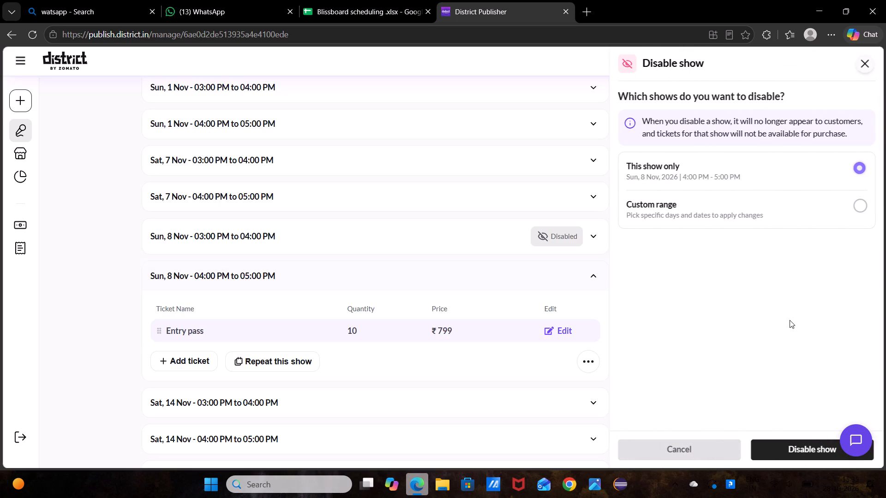
left_click(808, 453)
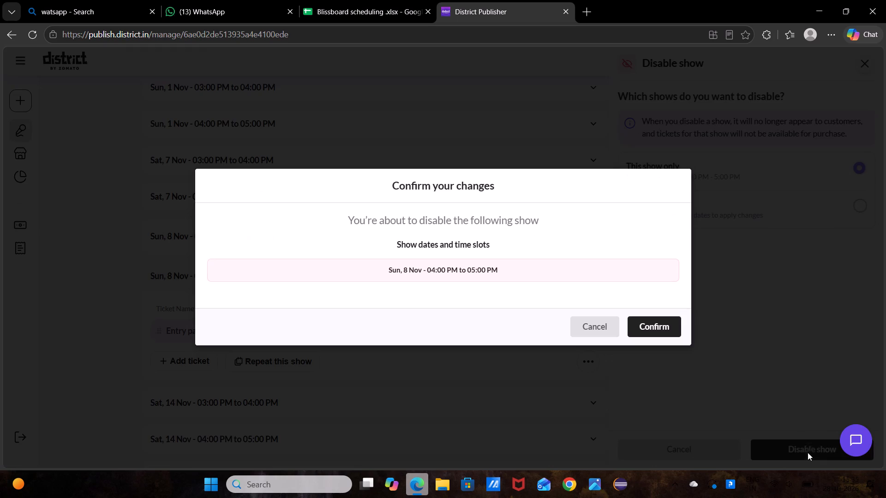
left_click(664, 319)
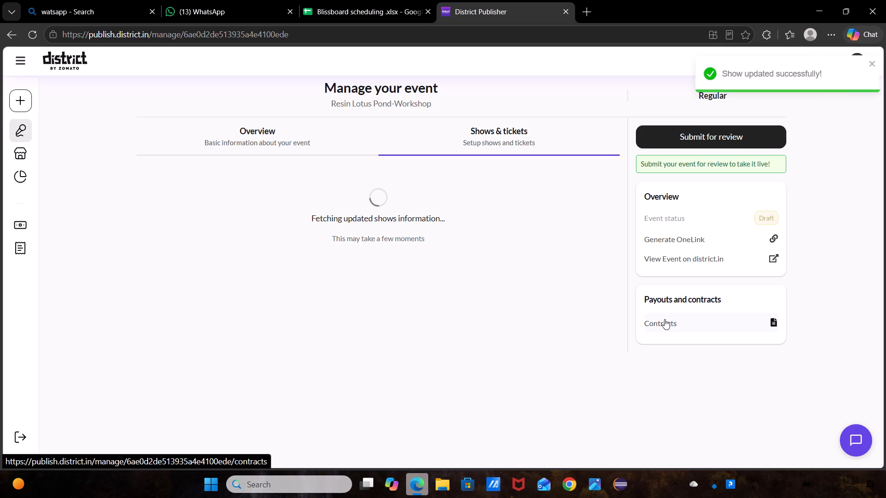
Submit the Resin Lotus Pond-Workshop event for review.
left_click(686, 139)
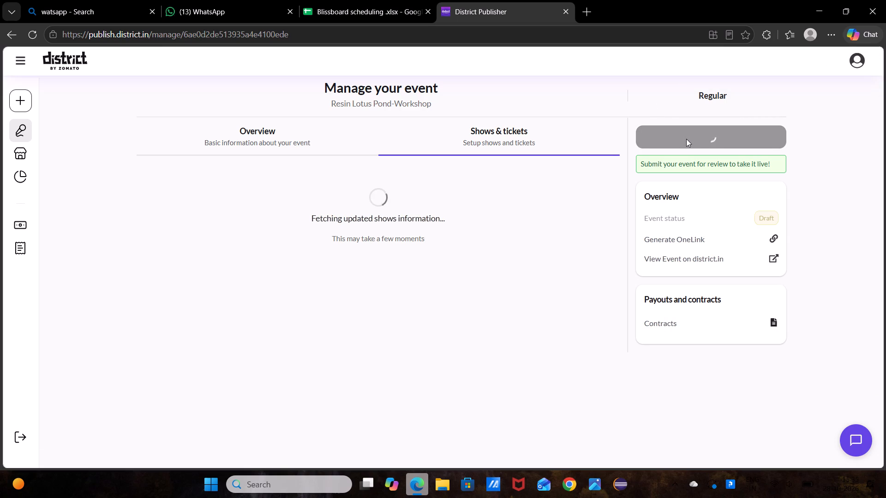
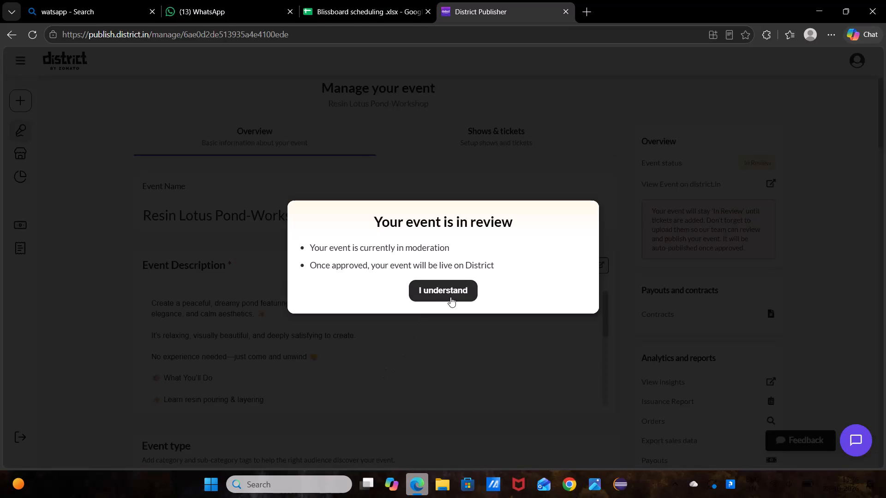
Check the shows listed for the submitted Resin Lotus Pond-Workshop, then return to the events overview.
left_click(454, 294)
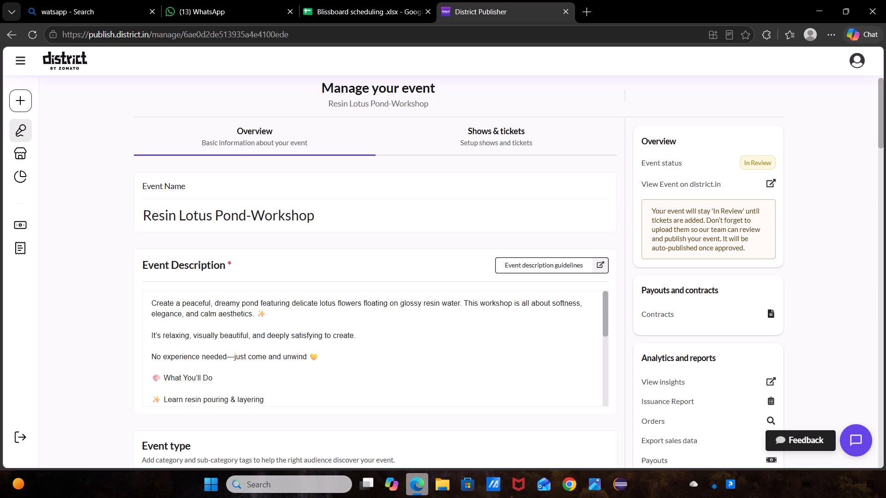
left_click(509, 137)
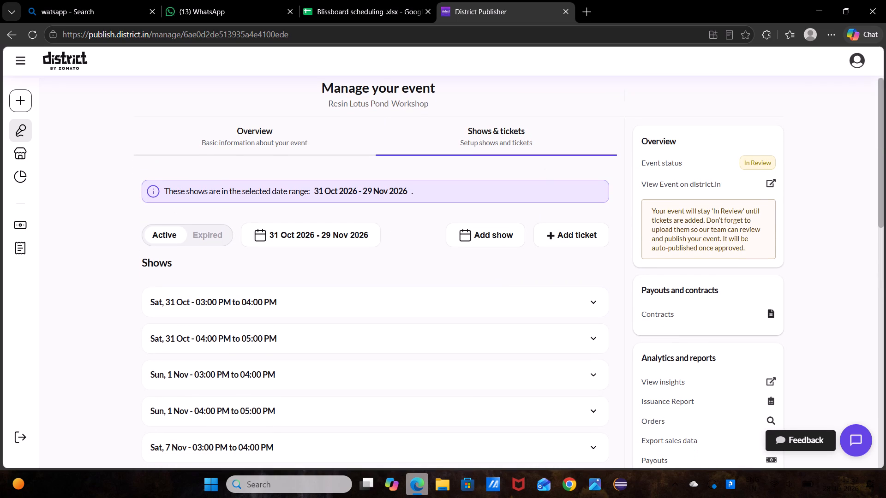
left_click(4, 37)
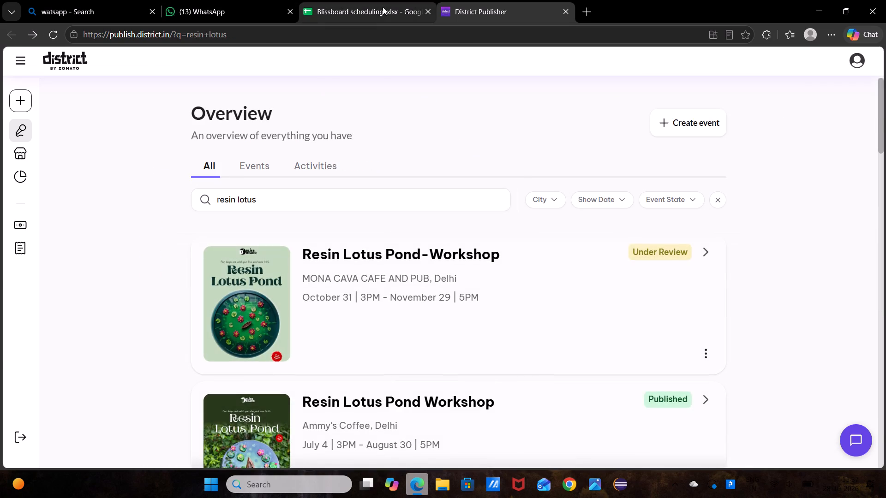
In the Blissboard scheduling spreadsheet, enter "done" with leading spaces for Resin Lotus pond in the District Mona Cava column.
left_click(383, 7)
key("d")
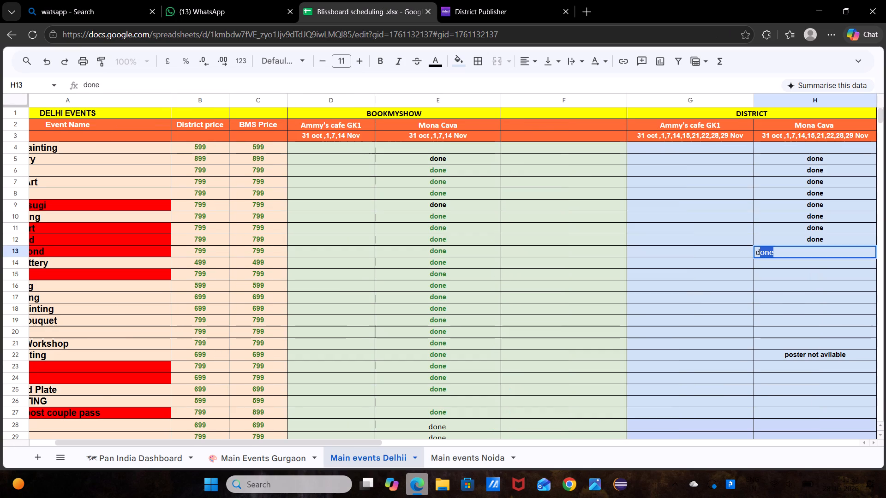
key("BackSpace")
key("BackSpace")
key("space")
key("space")
key("space")
key("space")
key("space")
key("space")
key("space")
key("space")
key("space")
key("space")
key("space")
key("space")
key("space")
key("space")
key("space")
key("space")
key("space")
key("space")
key("space")
key("space")
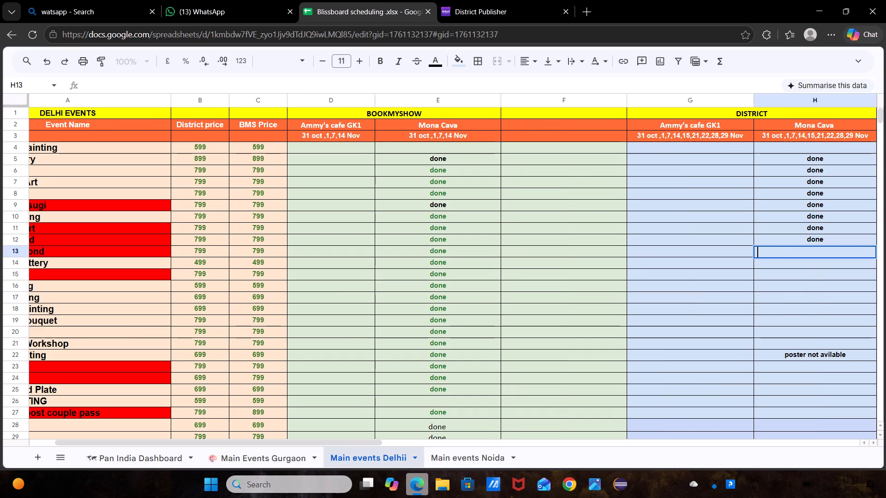
key("space")
type("d")
type("one")
key("Return")
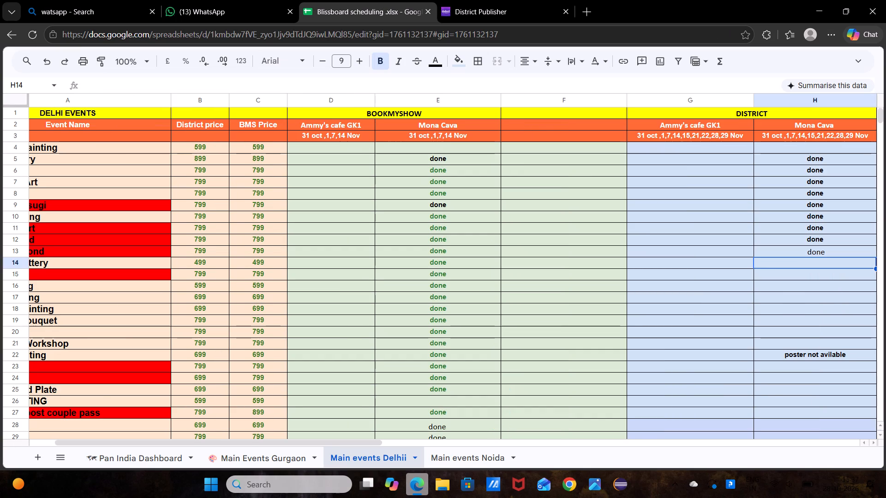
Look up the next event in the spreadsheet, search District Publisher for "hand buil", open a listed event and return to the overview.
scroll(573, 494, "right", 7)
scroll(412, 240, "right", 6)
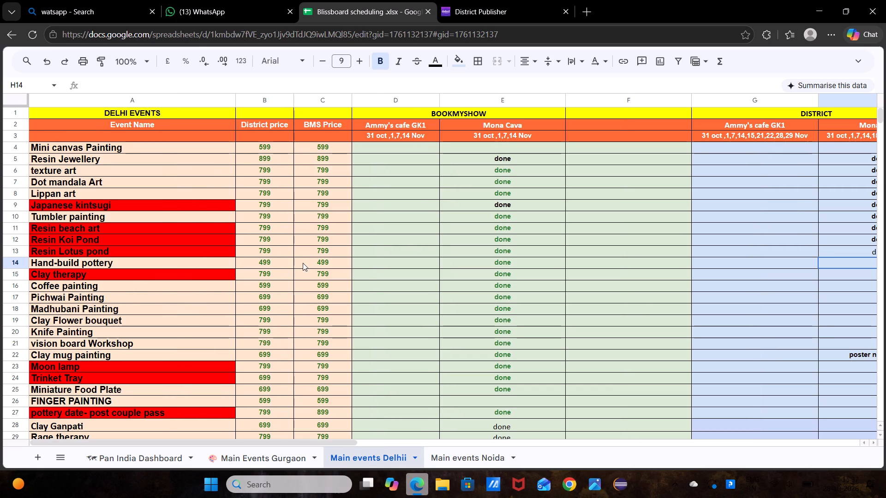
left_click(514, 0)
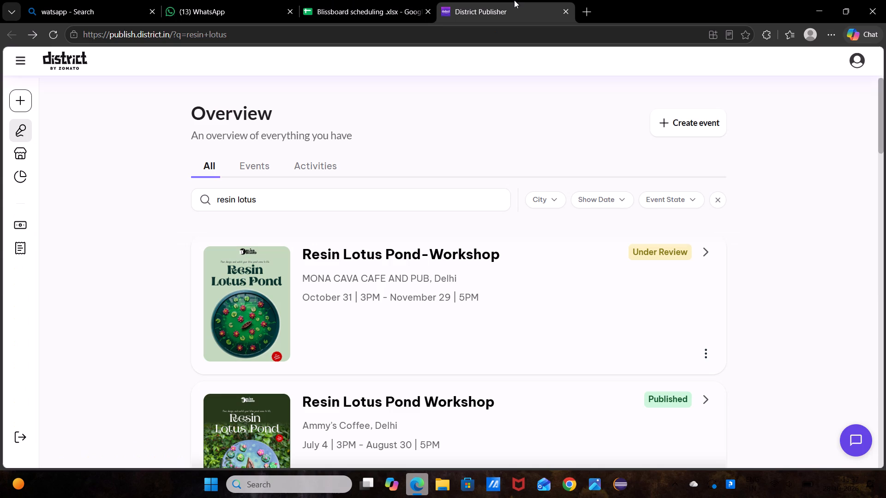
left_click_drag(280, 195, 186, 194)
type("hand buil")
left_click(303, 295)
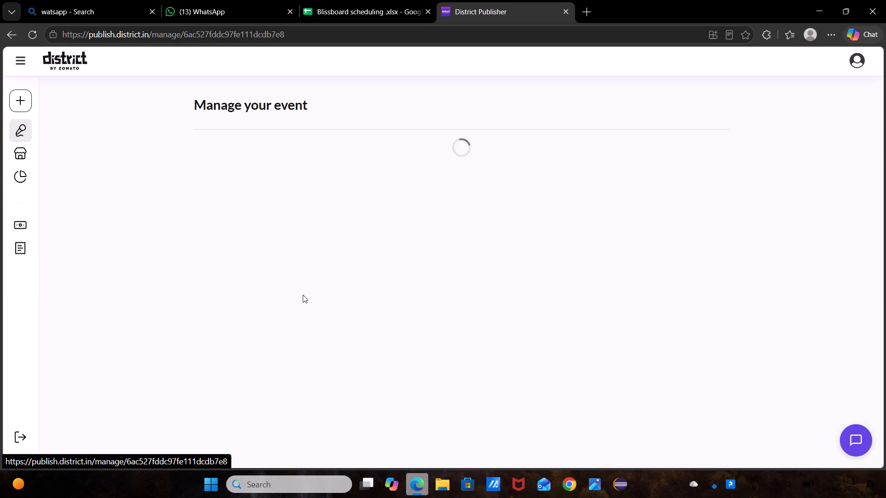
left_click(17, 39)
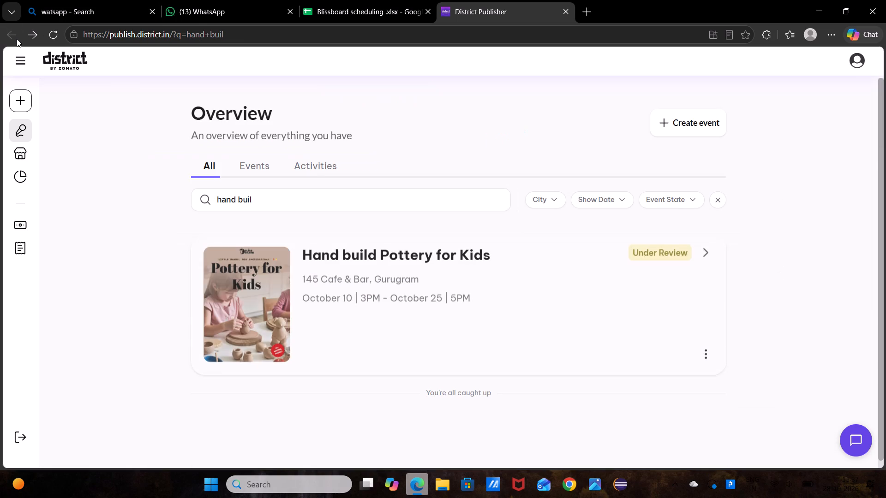
Search the events for "hand" and open the Hand-Built Pottery Workshop draft at MONA CAVA CAFE AND PUB.
left_click(296, 194)
key("BackSpace")
key("BackSpace")
key("BackSpace")
key("BackSpace")
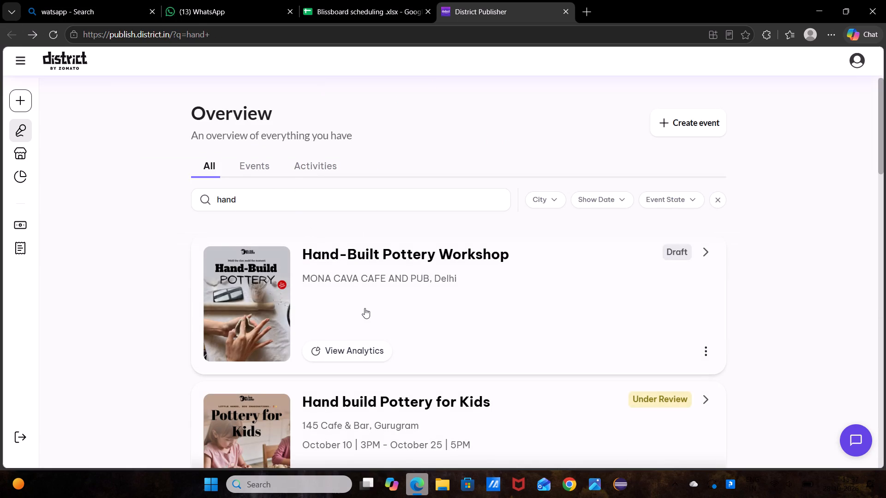
left_click(365, 308)
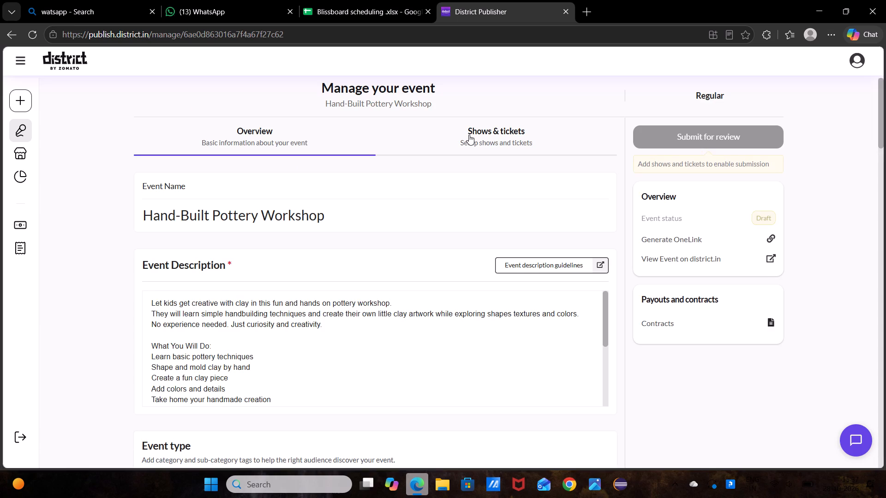
Set the Hand-Built Pottery Workshop's show format to a recurring event that repeats weekly.
left_click(469, 135)
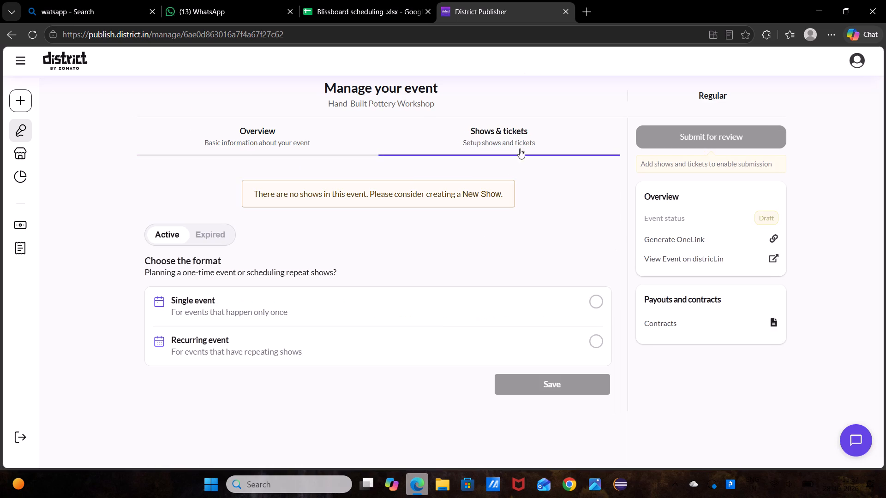
left_click(412, 350)
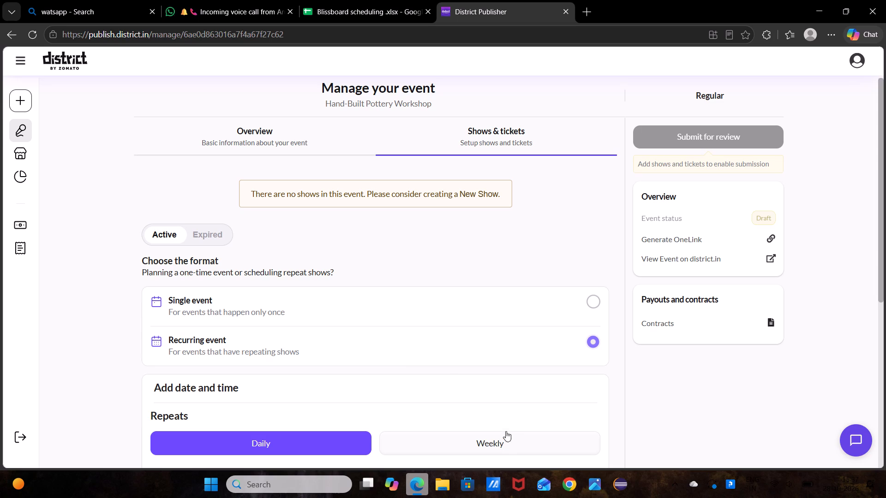
left_click(501, 442)
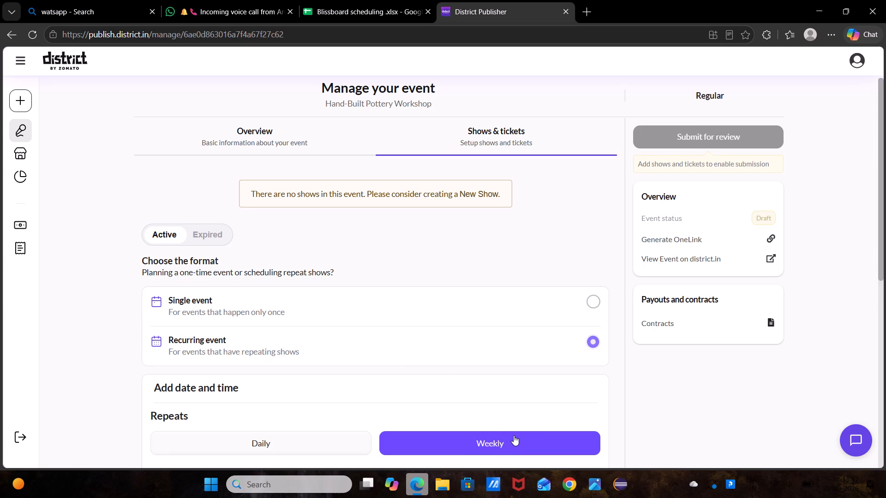
left_click(514, 435)
Set the shows' date range from Sat, 31 Oct to Sun, 29 Nov, repeating on Saturdays and Sundays.
scroll(514, 435, "down", 4)
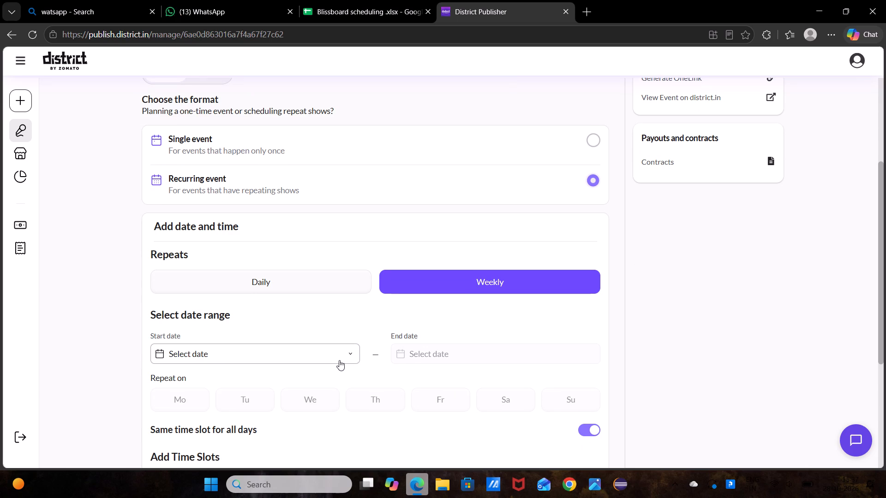
left_click(342, 352)
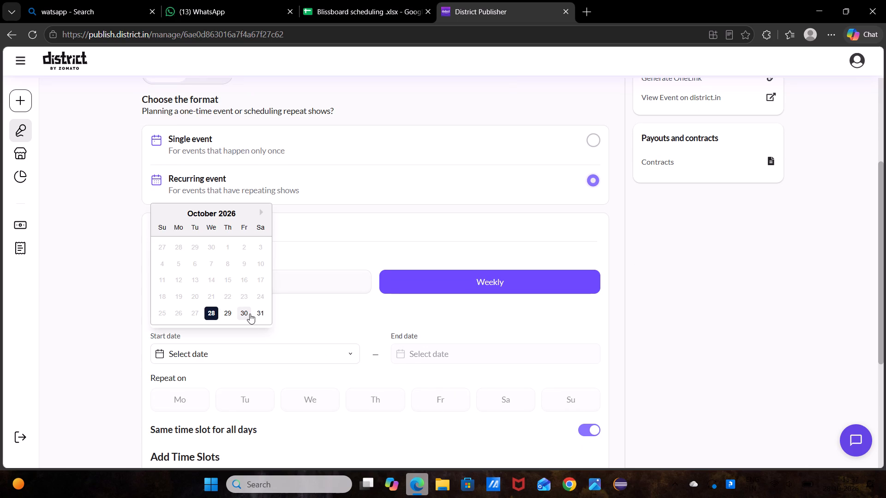
left_click(259, 311)
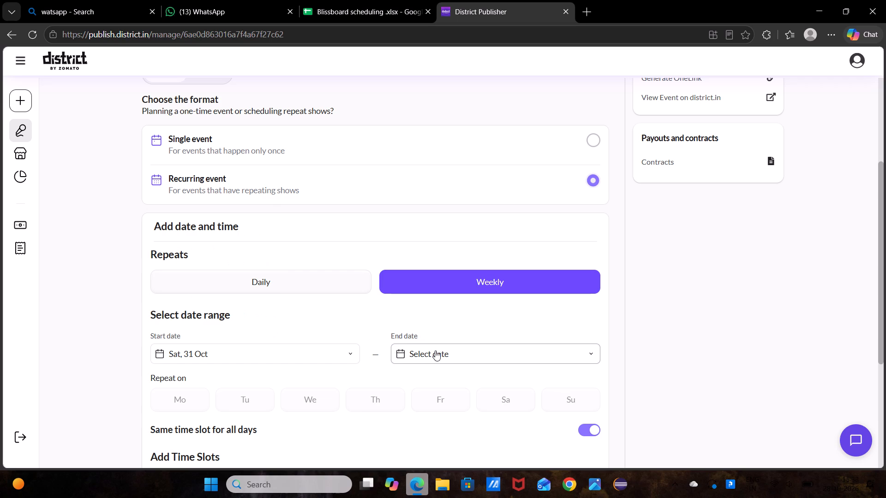
left_click(435, 350)
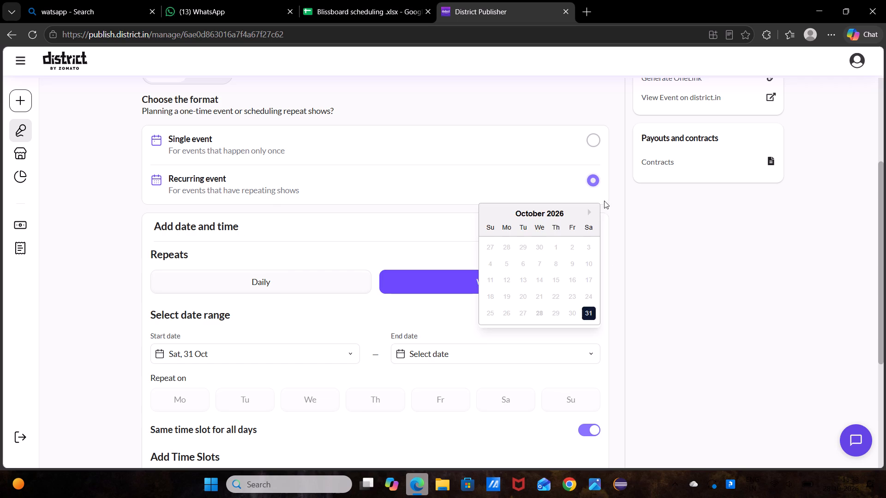
left_click(587, 213)
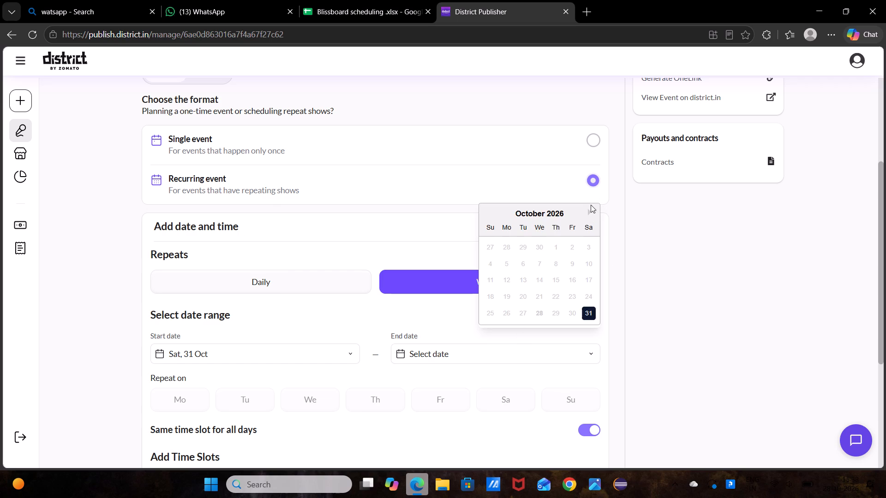
left_click(589, 210)
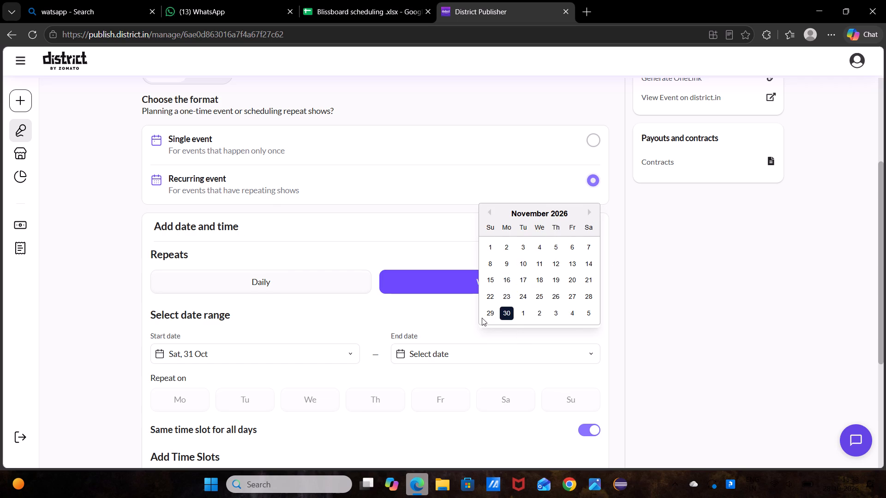
left_click(497, 314)
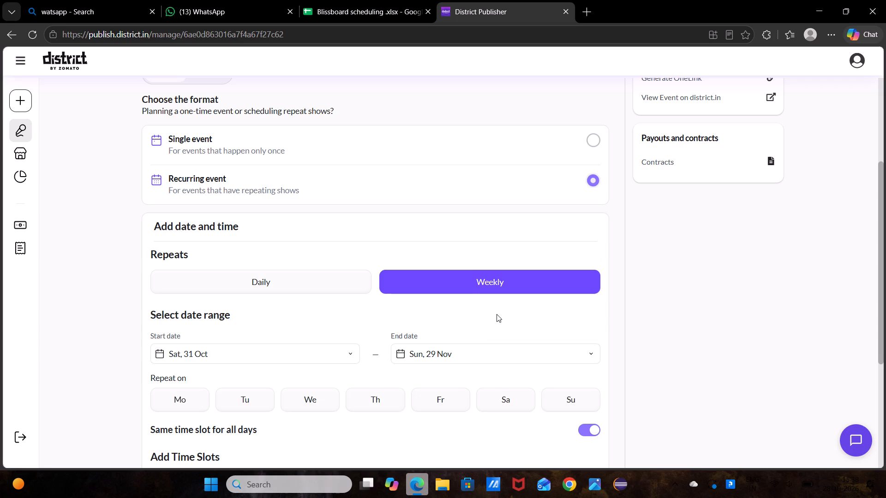
left_click(495, 409)
left_click(586, 404)
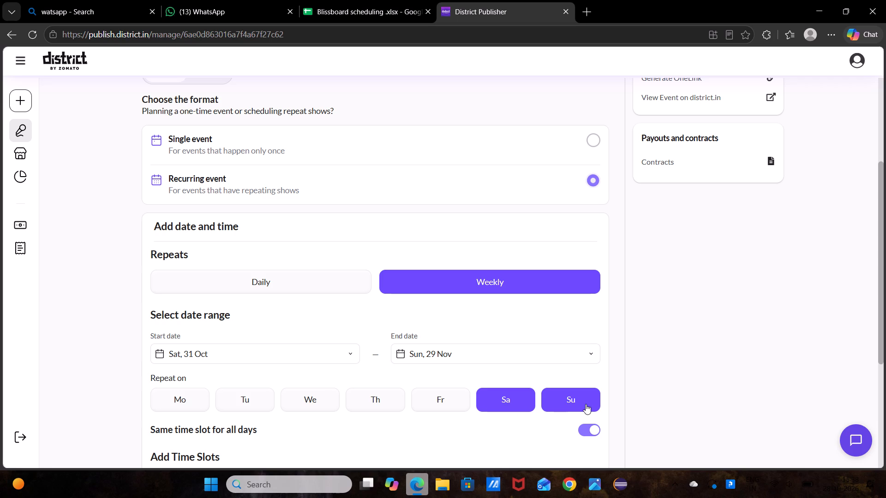
Set the first time slot for all days to 03:00 PM to 04:00 PM.
scroll(518, 415, "down", 4)
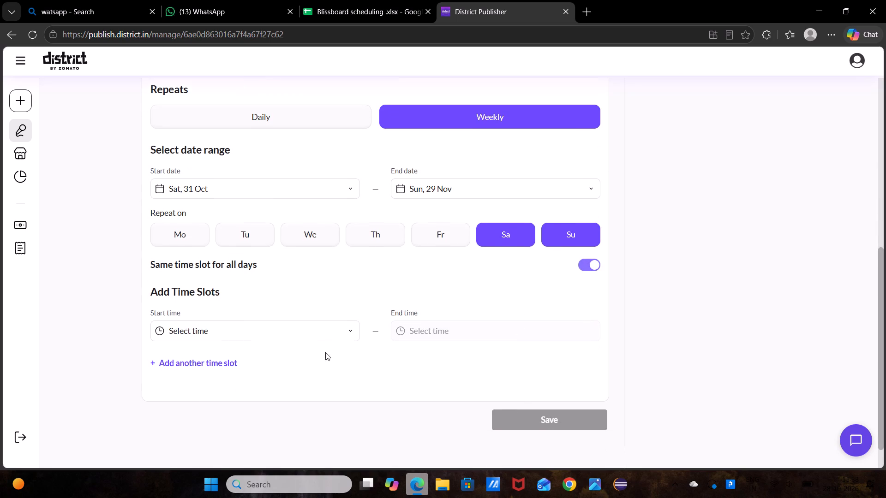
left_click(316, 334)
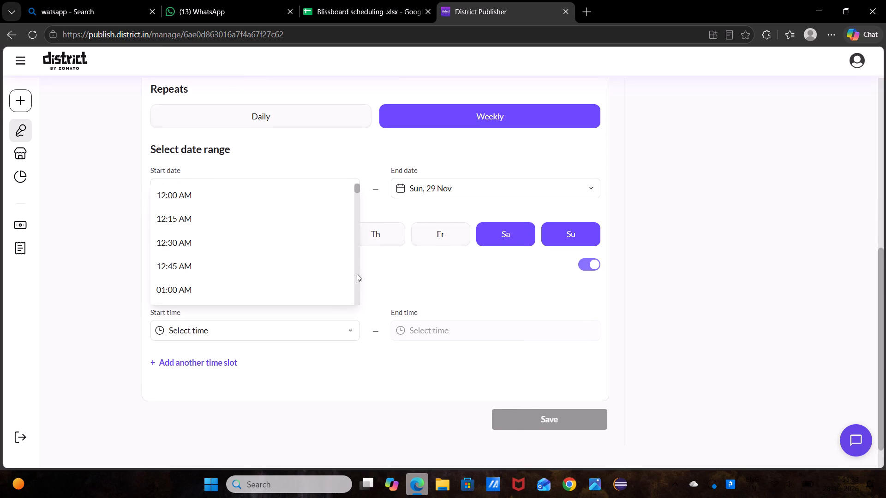
triple_click(357, 273)
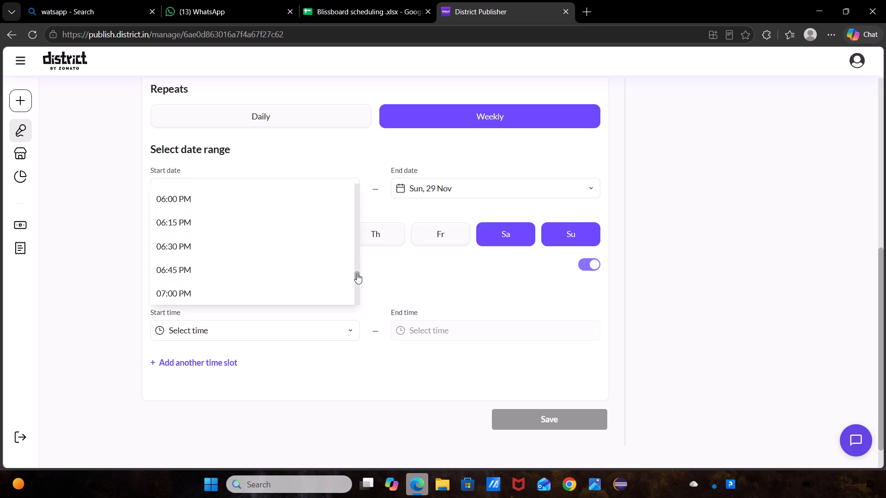
scroll(313, 220, "up", 4)
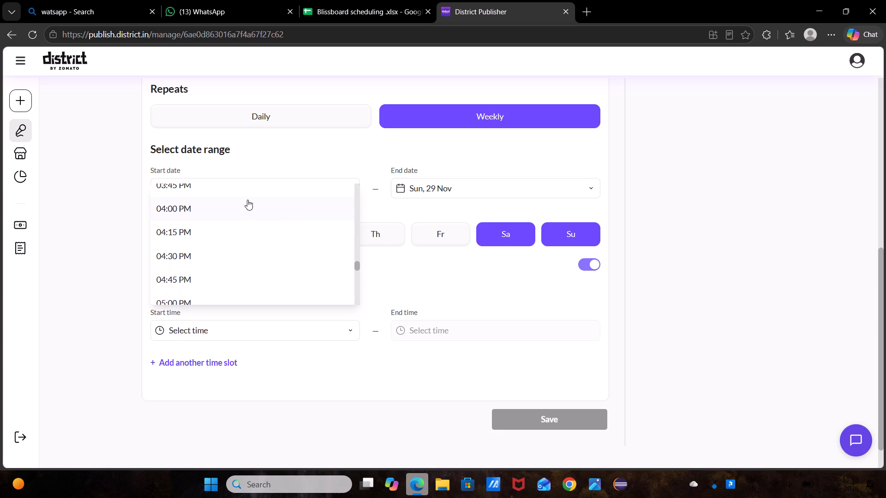
scroll(247, 200, "up", 2)
left_click(220, 200)
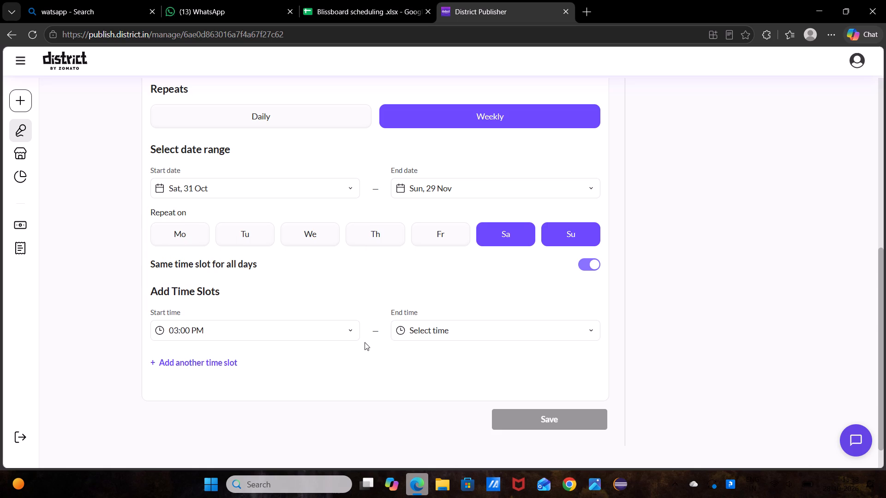
left_click(431, 328)
left_click(425, 261)
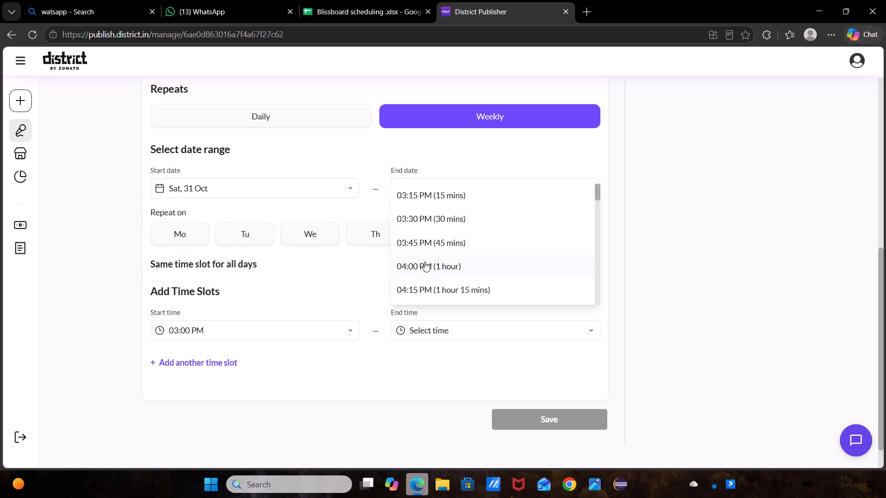
Add a second time slot from 04:00 PM to 05:00 PM for all days and save the recurring shows.
left_click(176, 378)
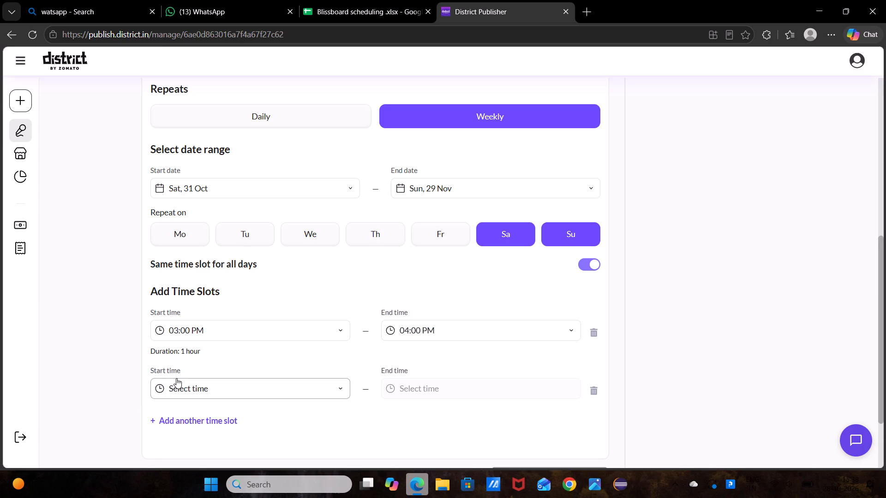
left_click(216, 379)
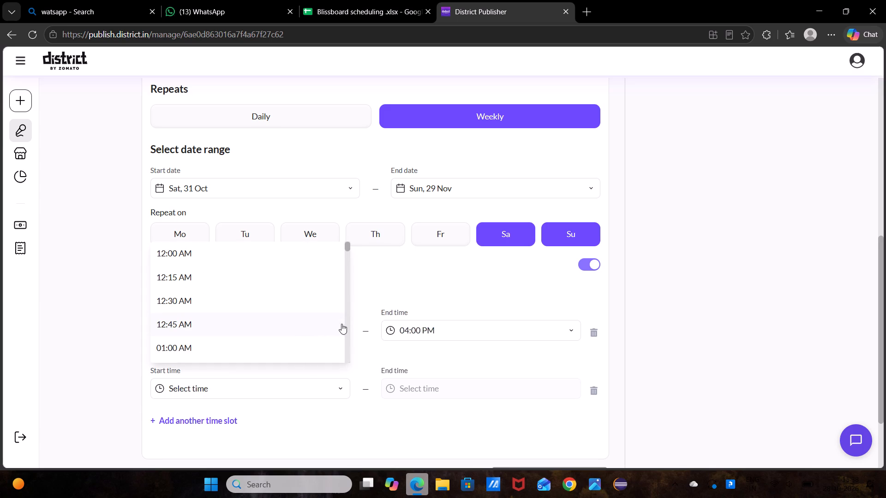
left_click(347, 322)
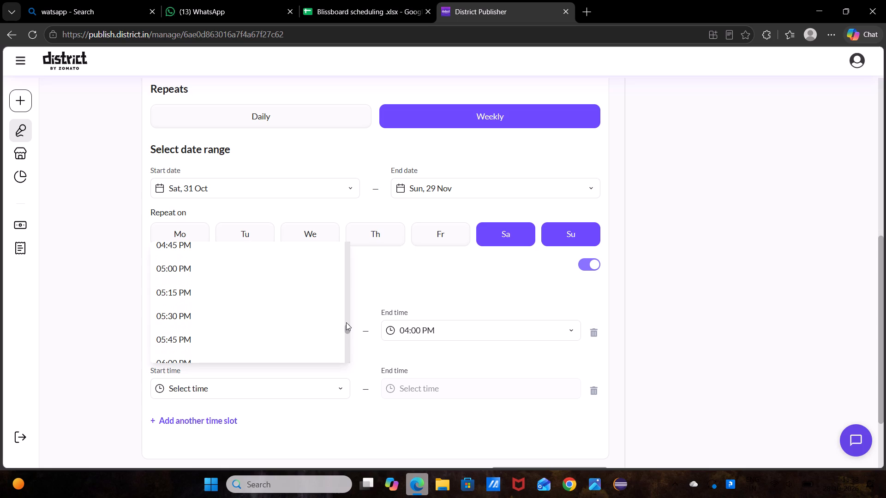
scroll(292, 294, "up", 1)
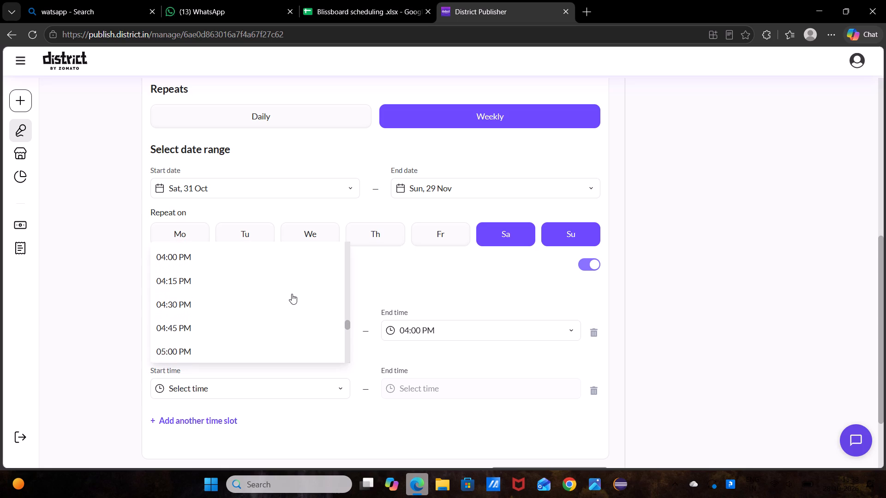
scroll(292, 294, "up", 1)
left_click(250, 264)
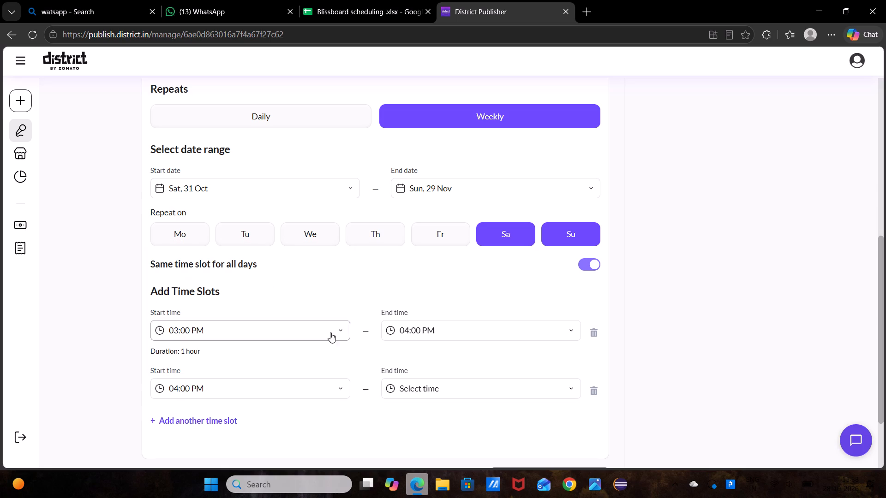
left_click(457, 397)
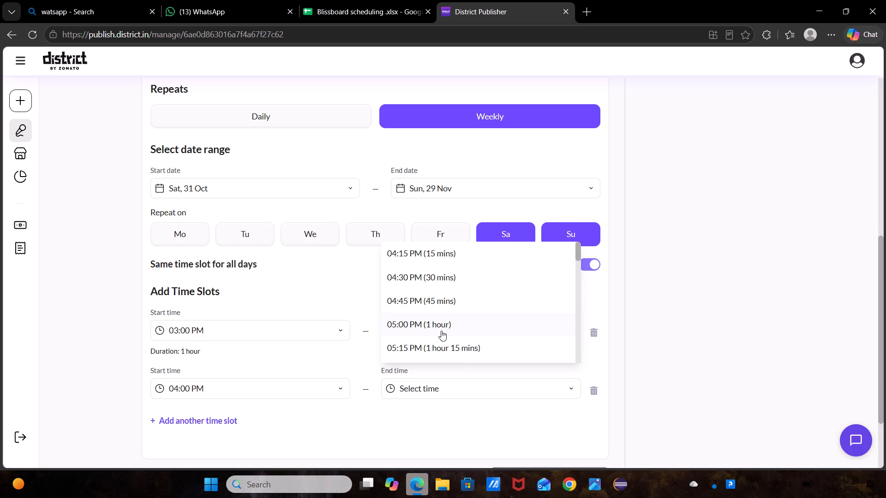
left_click(441, 331)
scroll(374, 368, "down", 3)
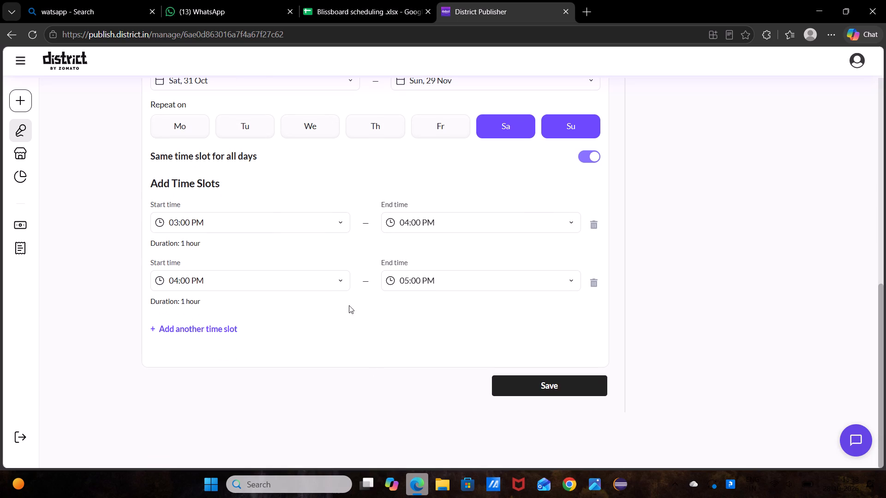
left_click(537, 383)
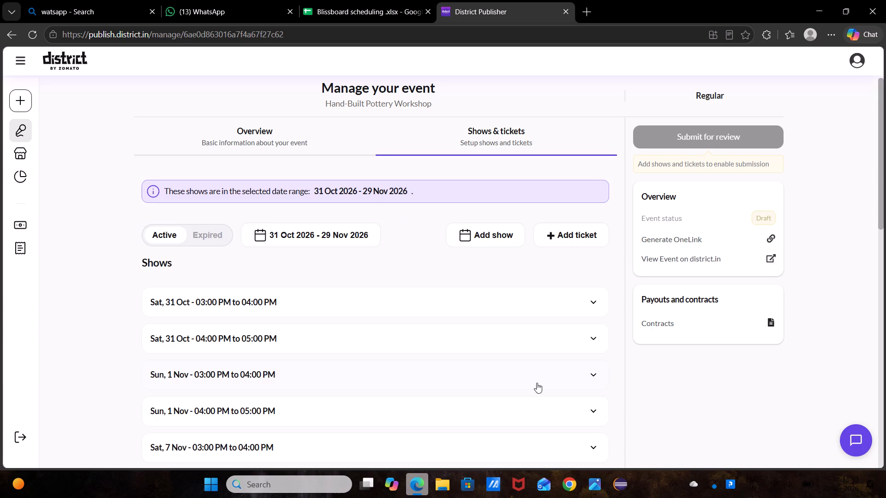
Disable only the Sun, 8 Nov show from 03:00 PM to 04:00 PM.
scroll(537, 383, "down", 7)
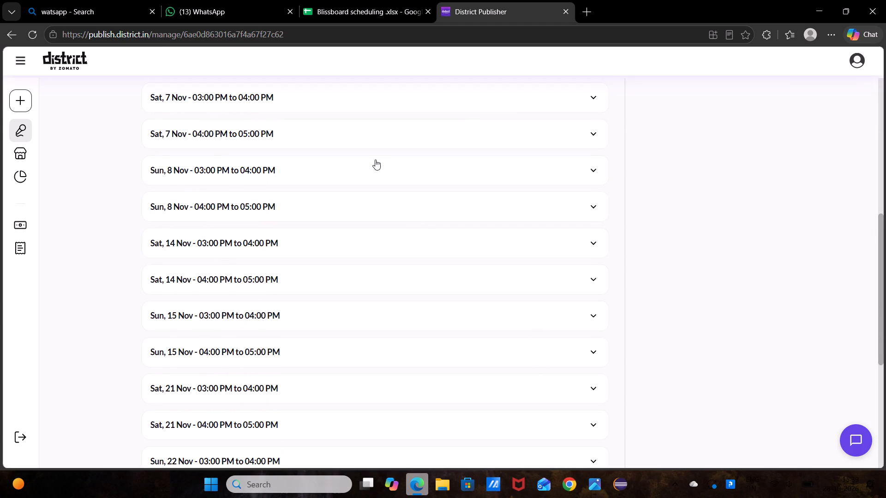
left_click(387, 169)
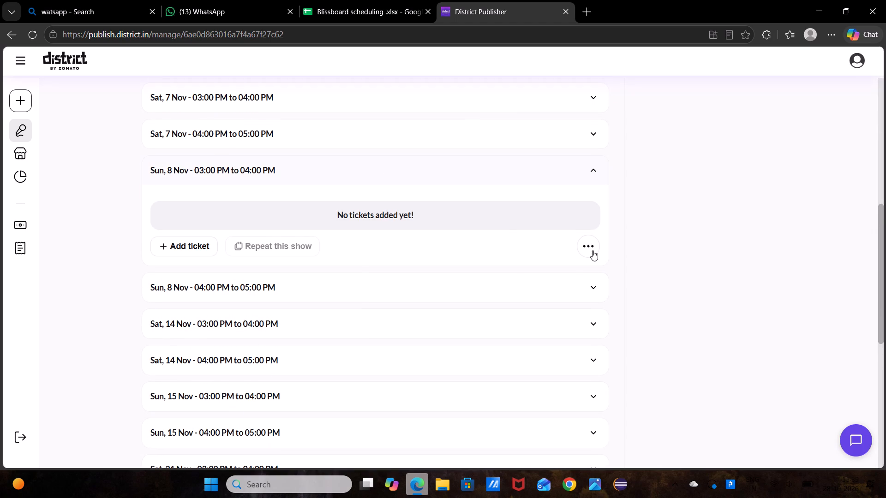
left_click(593, 250)
left_click(563, 264)
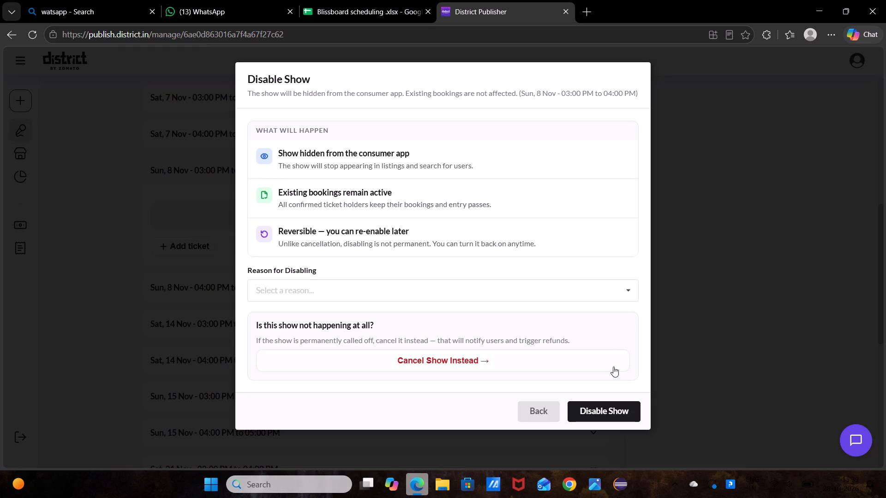
left_click(595, 417)
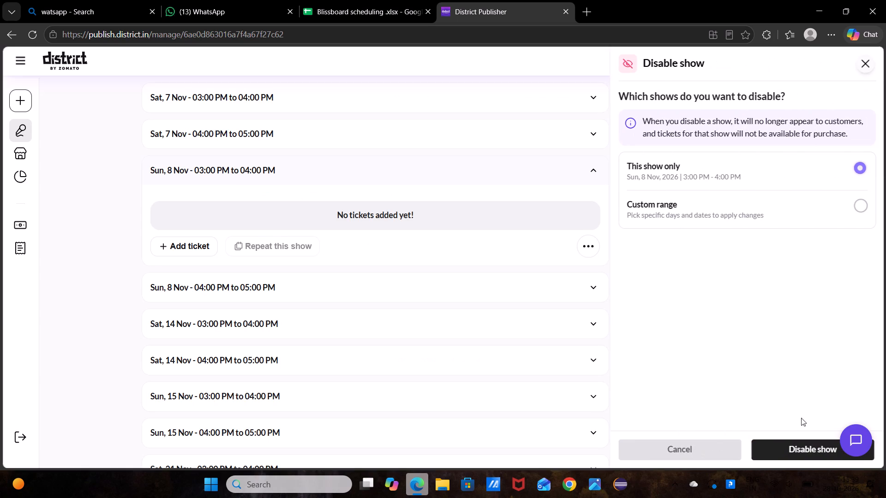
left_click(807, 446)
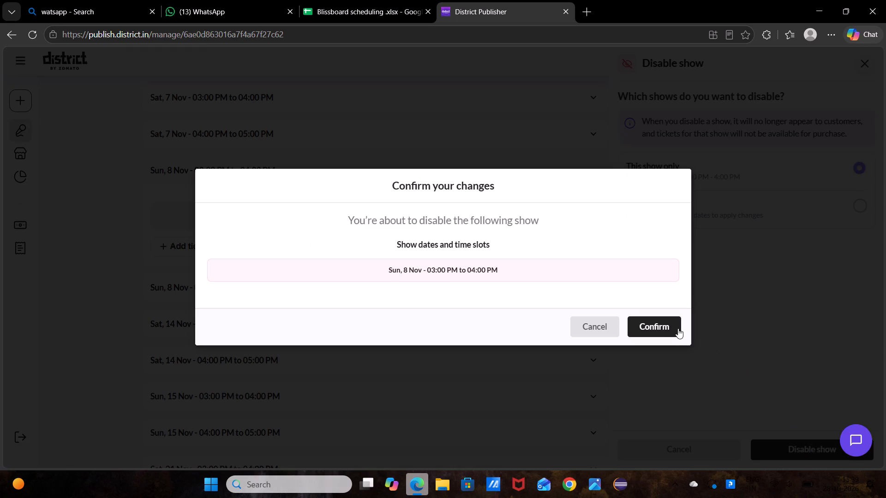
left_click(672, 328)
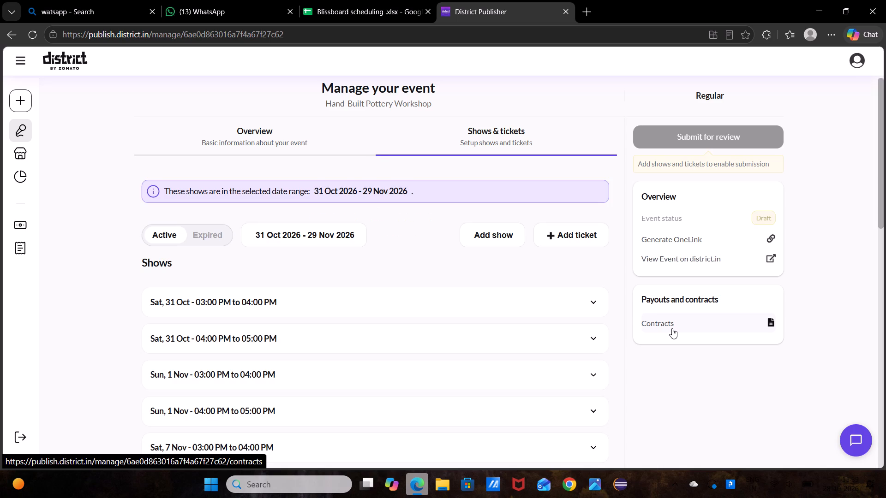
Disable only the Sun, 8 Nov show from 04:00 PM to 05:00 PM.
scroll(672, 328, "down", 7)
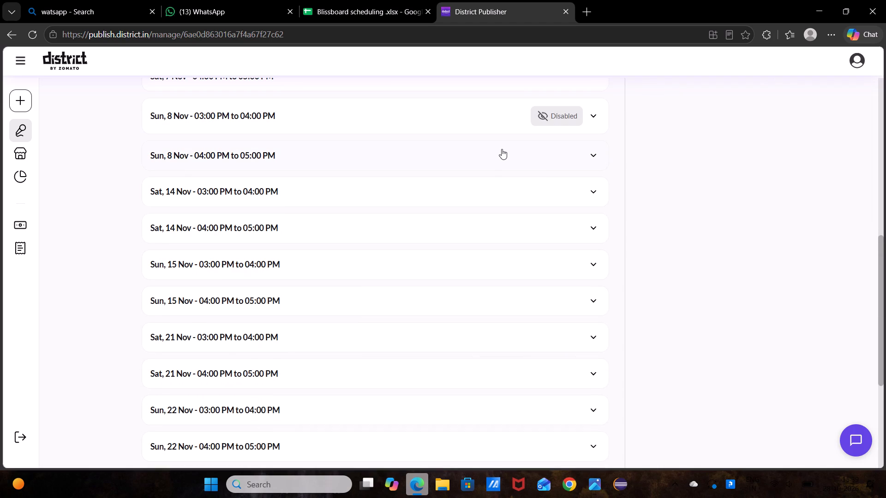
left_click(502, 149)
left_click(585, 231)
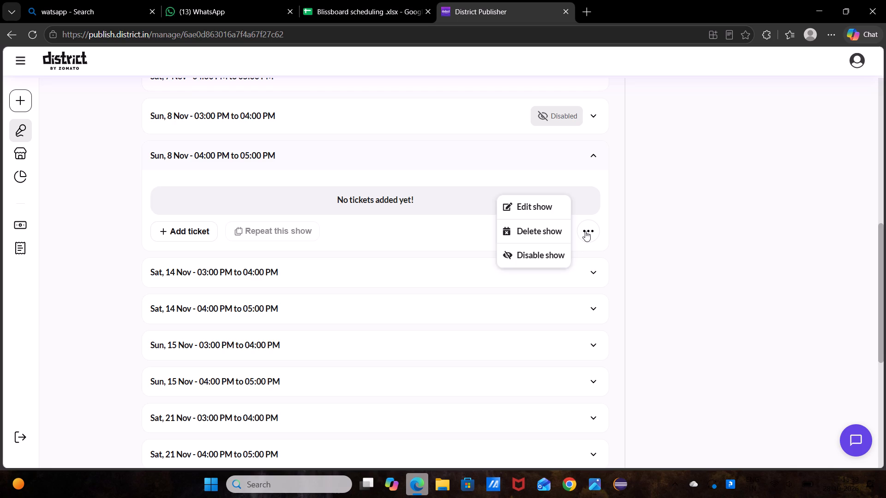
left_click(539, 257)
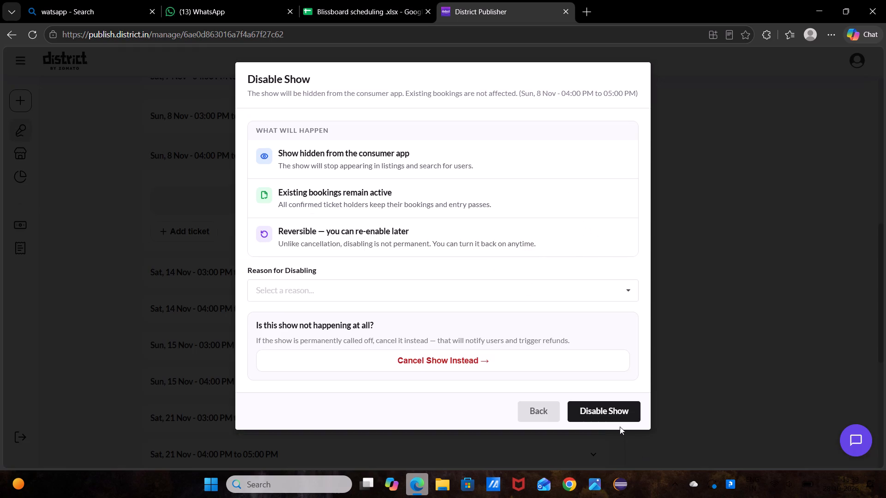
left_click(609, 412)
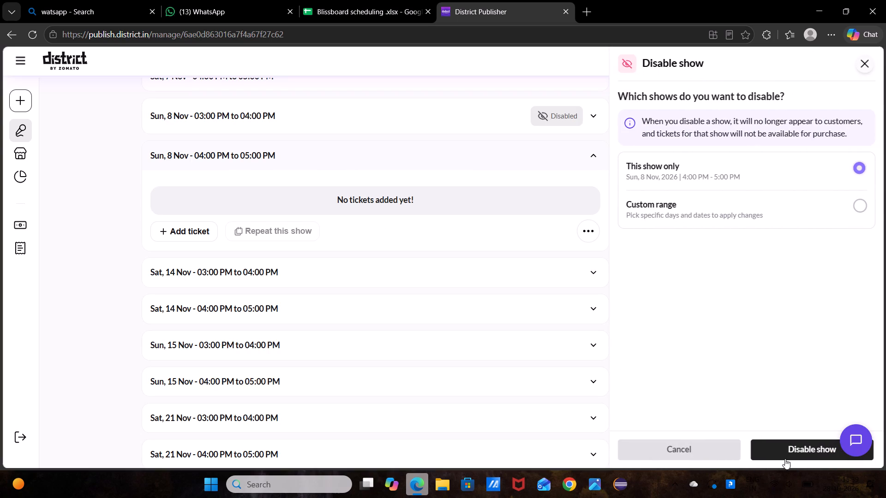
left_click(783, 450)
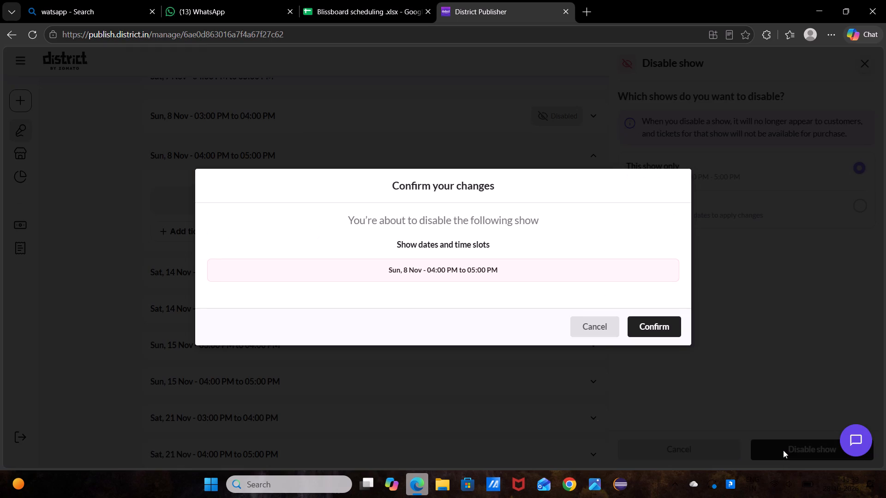
left_click(670, 325)
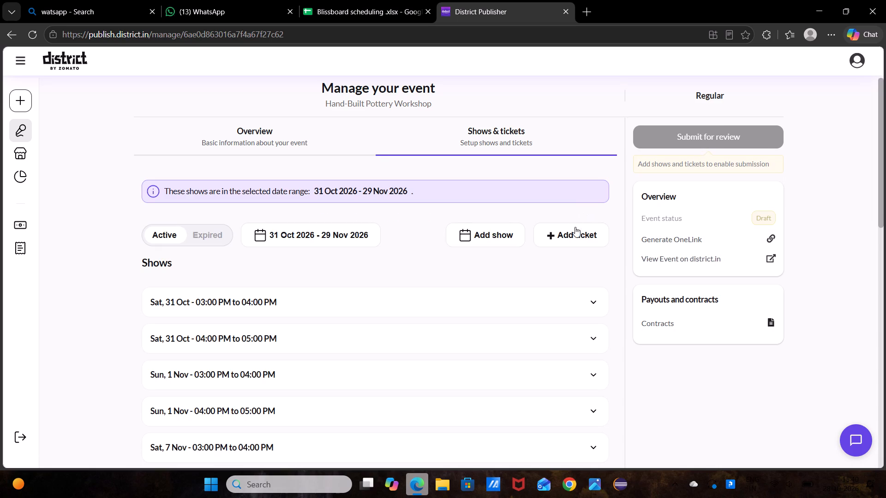
Start a custom ticket named Entry pass, price 799, quantity 10, with the copied description of the redeemable INR 250 cover charge.
left_click(575, 233)
left_click(723, 192)
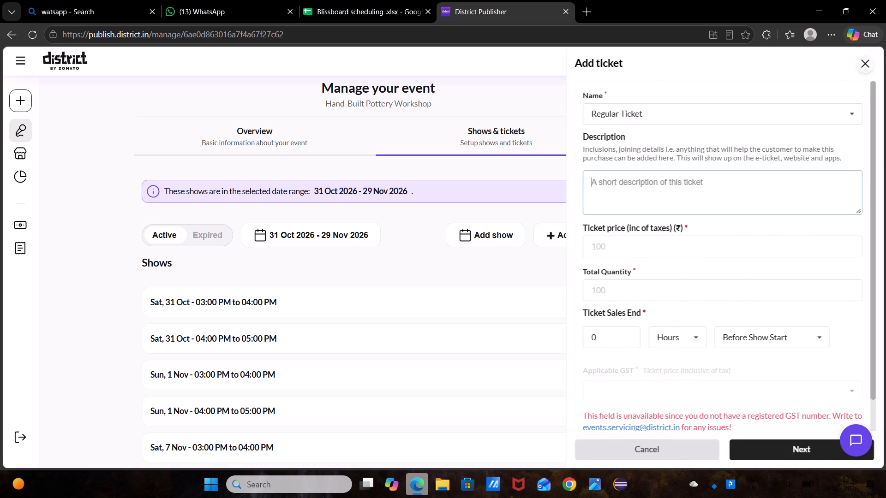
key("ctrl+v")
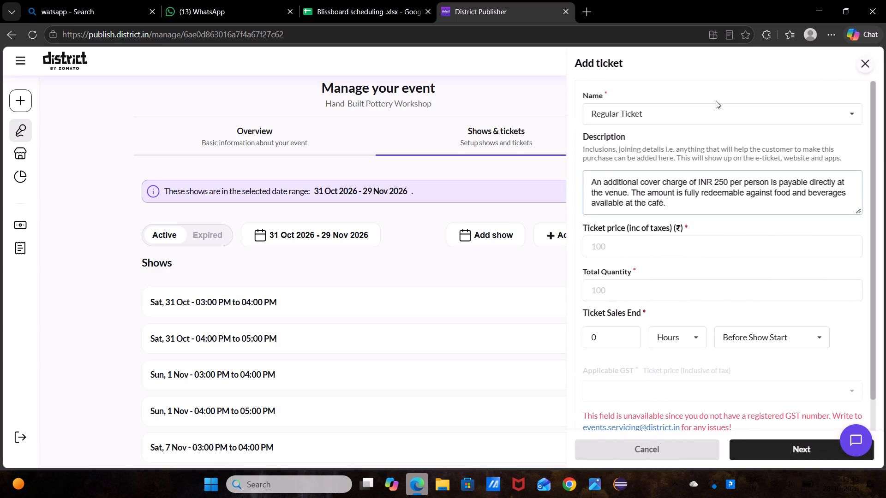
left_click(700, 116)
left_click(700, 154)
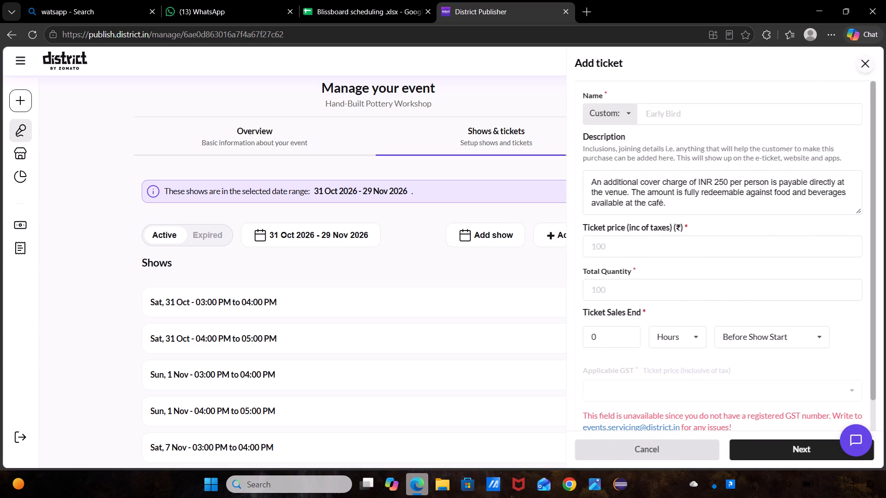
left_click(694, 112)
left_click(712, 170)
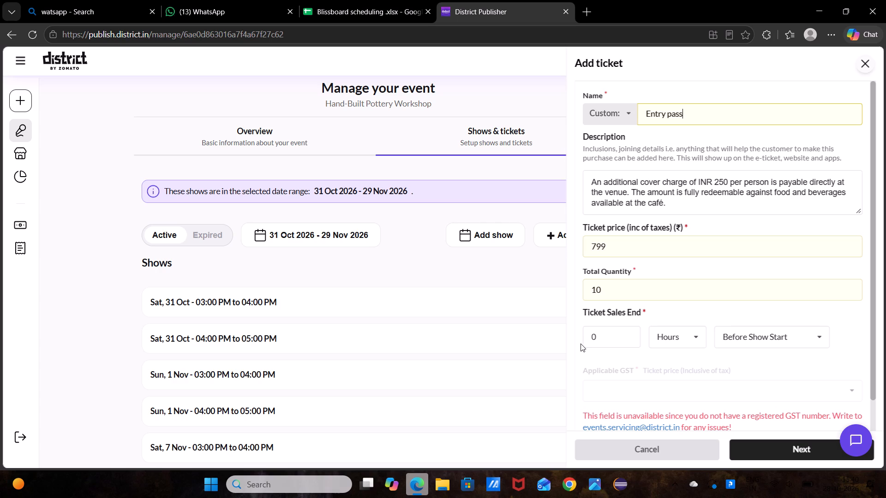
Check the Hand-build pottery District price in the scheduling spreadsheet and set the ticket price to 499.
left_click_drag(581, 344, 588, 339)
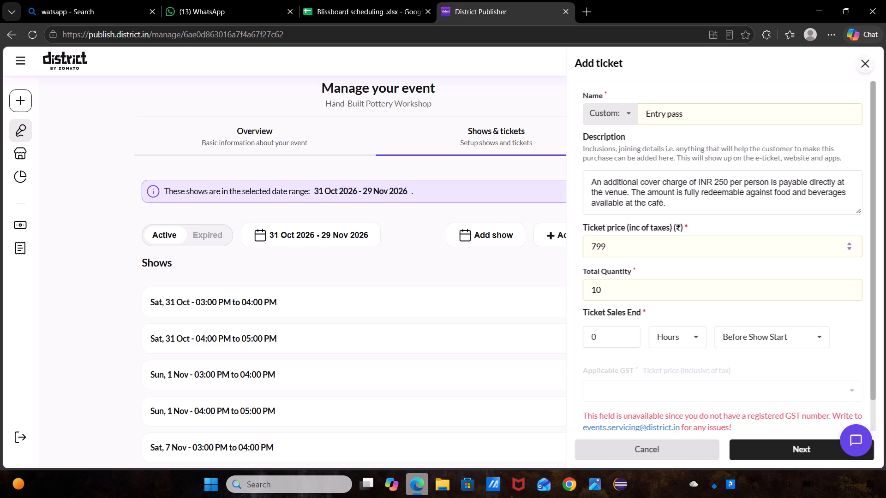
left_click(622, 251)
key("BackSpace")
key("BackSpace")
key("BackSpace")
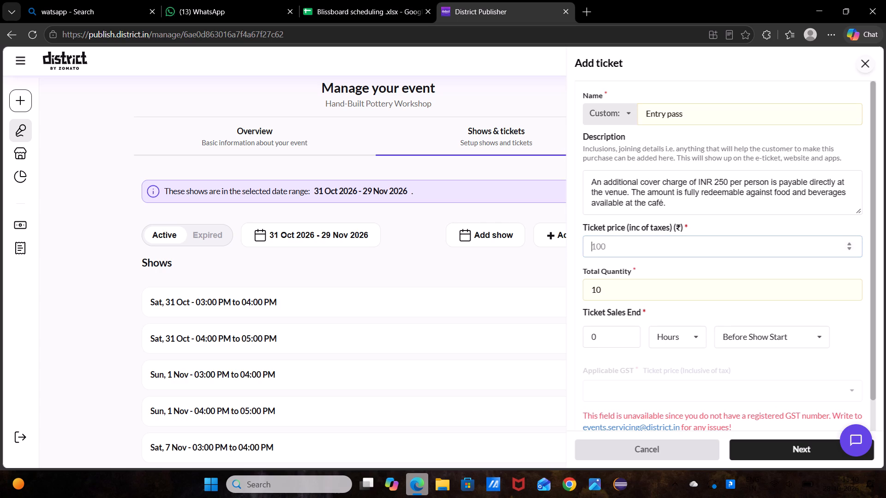
key("BackSpace")
left_click(338, 12)
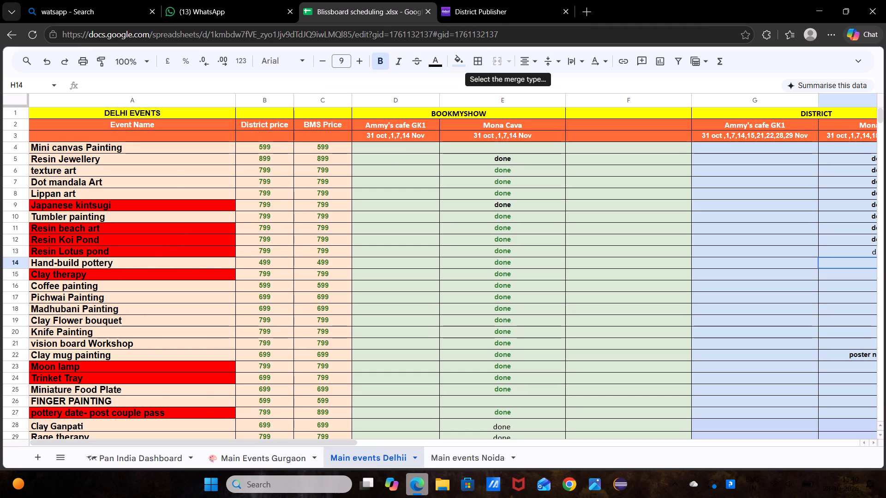
left_click(497, 13)
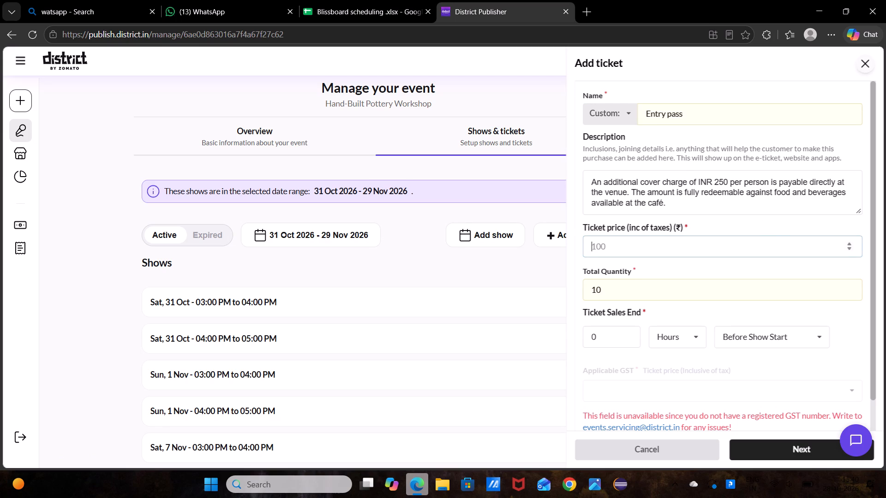
type("499")
Set the ticket sales to end 10 minutes before show start.
left_click(590, 336)
key("1")
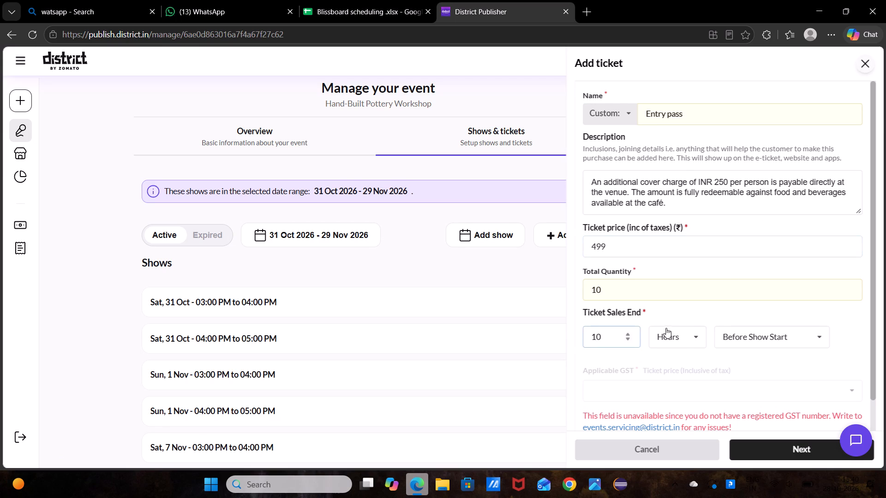
left_click(685, 336)
left_click(688, 362)
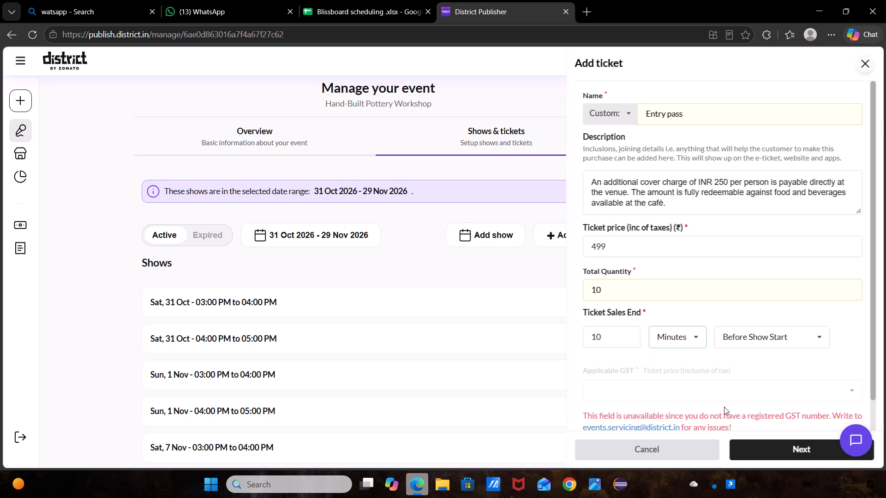
Apply the Entry pass ticket to all shows and save it.
left_click(773, 454)
left_click(768, 453)
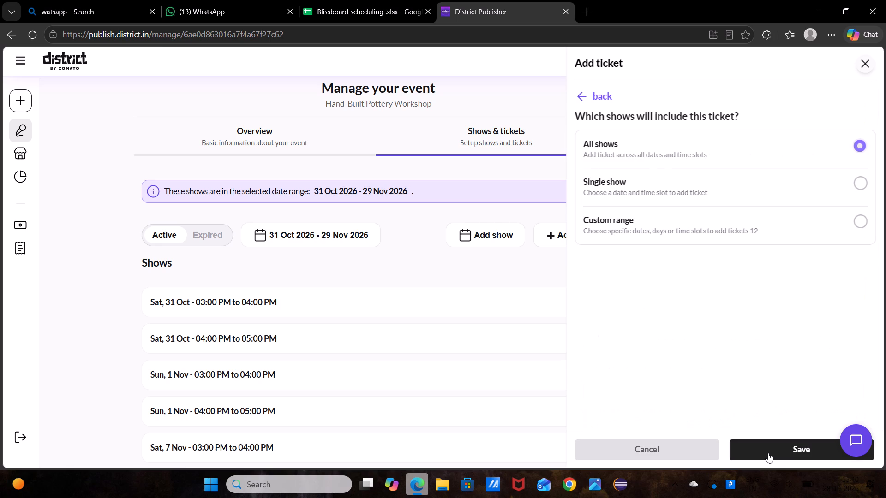
left_click(652, 413)
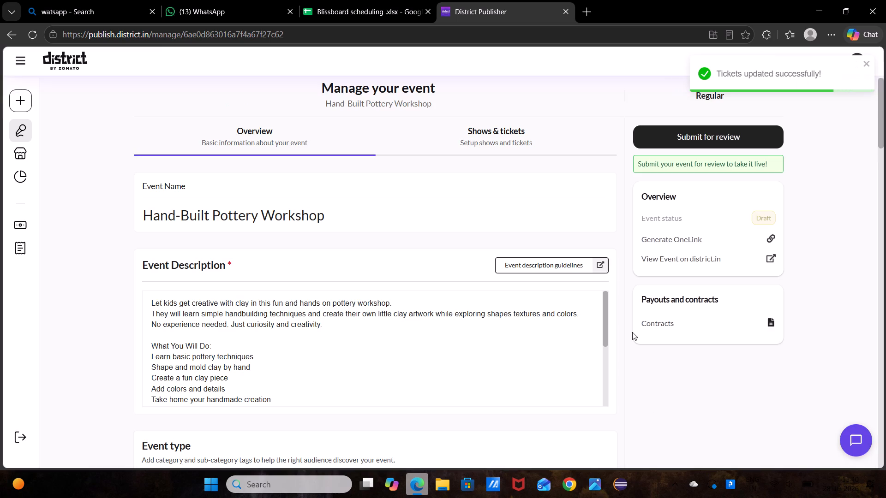
Submit the Hand-Built Pottery Workshop for review and acknowledge the review notice.
left_click(672, 140)
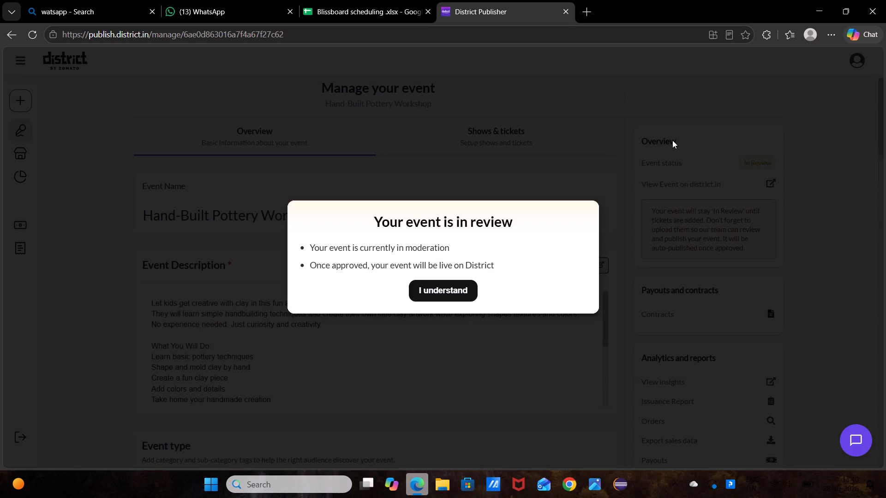
left_click(440, 292)
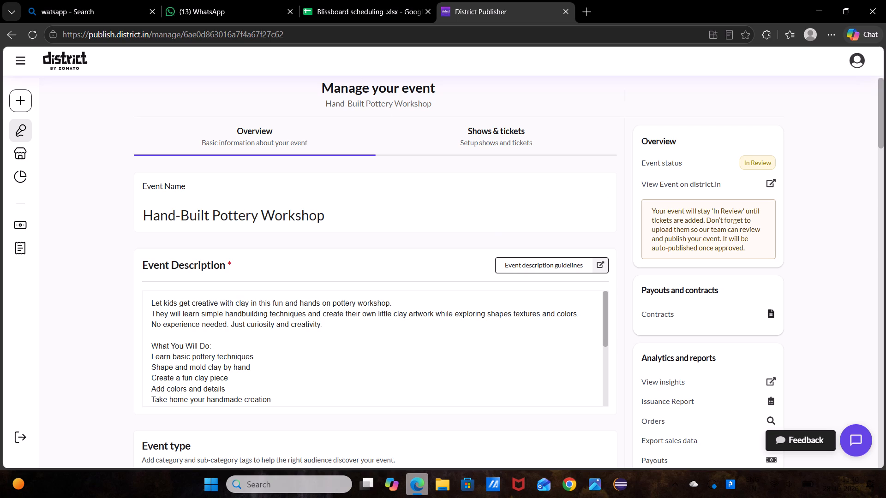
Mark Hand-build pottery as done in the District Mona Cava column of the scheduling spreadsheet.
left_click(329, 7)
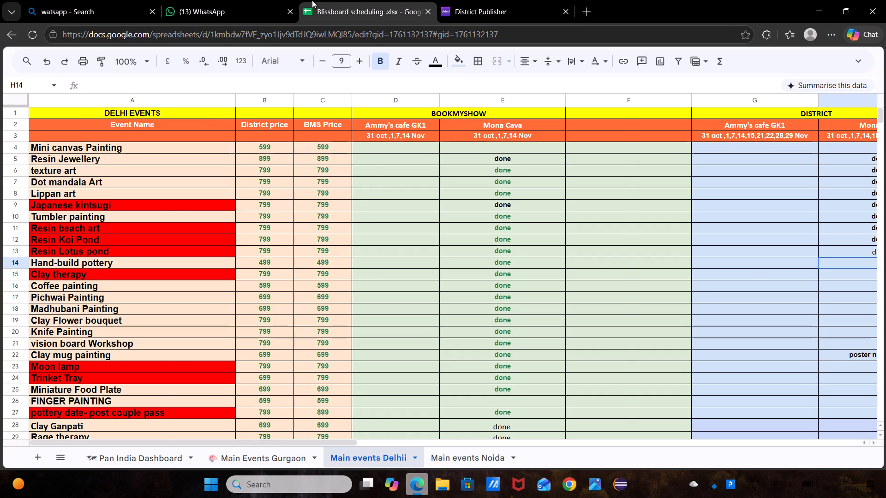
key("d")
key("Return")
scroll(311, 0, "right", 9)
scroll(122, 207, "right", 9)
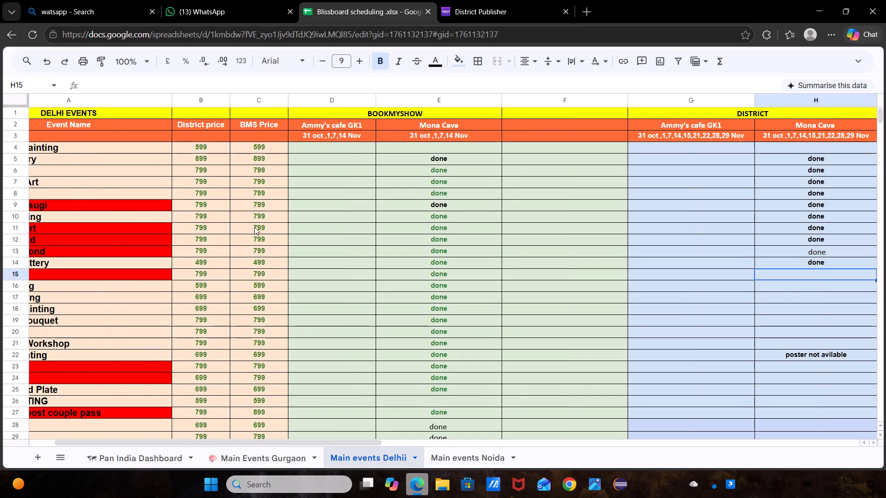
Go back to the District event list, search it for "clay the", and clear the search.
left_click(470, 17)
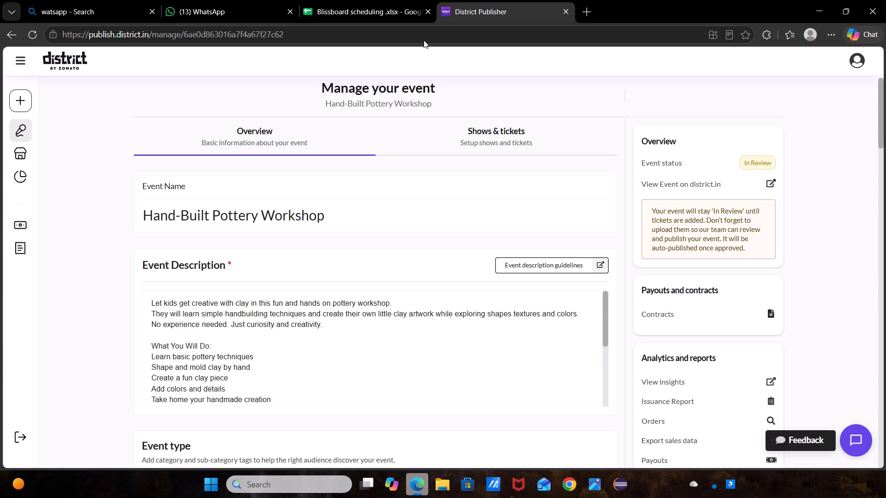
left_click(12, 29)
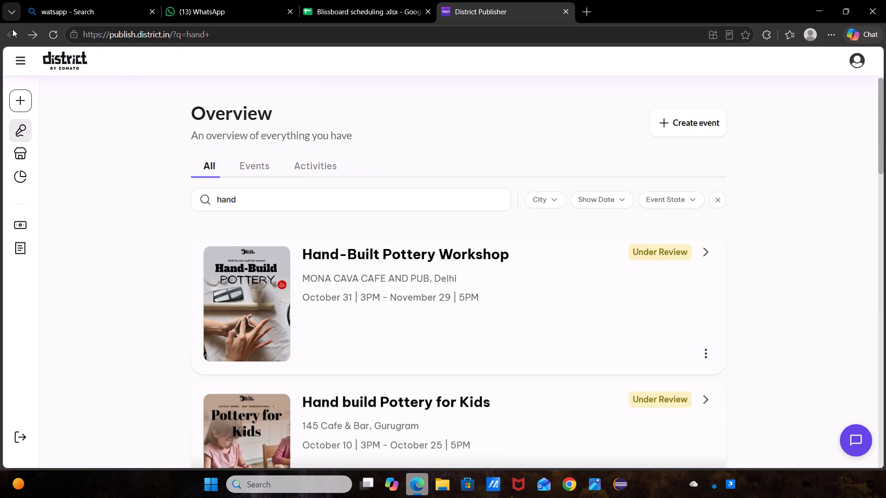
left_click_drag(257, 195, 158, 203)
type("cla")
type("y the")
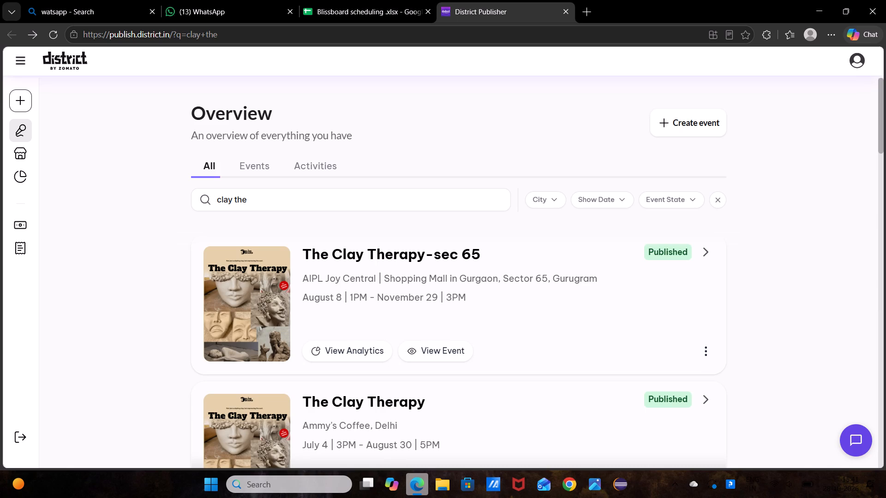
key("BackSpace")
key("BackSpace")
key("BackSpace")
key("BackSpace")
key("BackSpace")
key("BackSpace")
key("BackSpace")
key("BackSpace")
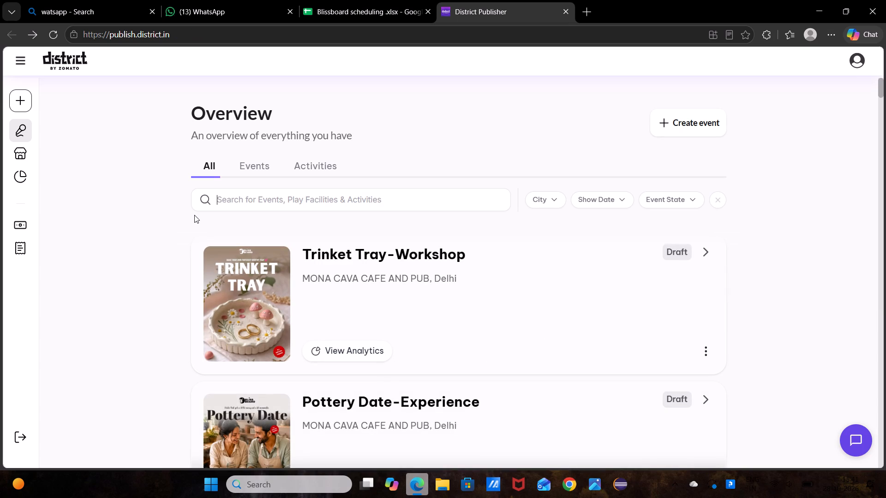
Check the scheduling spreadsheet, then search the District events for "Hand build" and view the Hand build Pottery for Kids event.
left_click(236, 198)
left_click(373, 10)
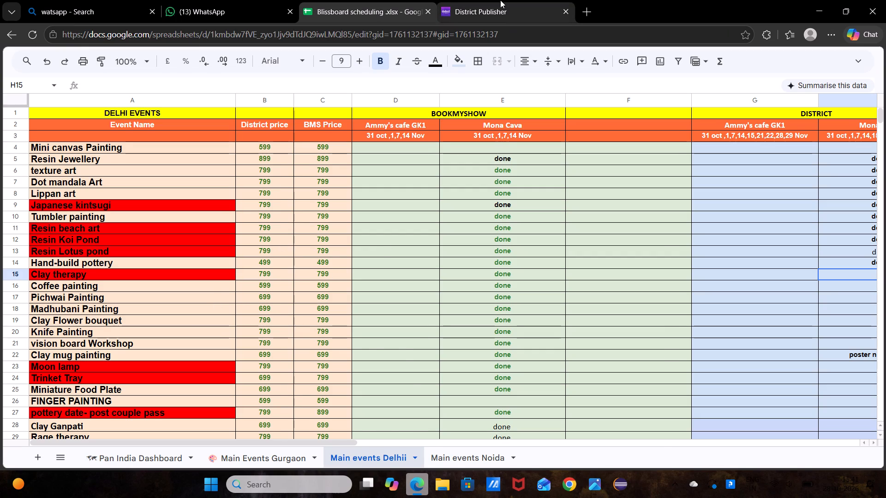
left_click(500, 0)
left_click(256, 204)
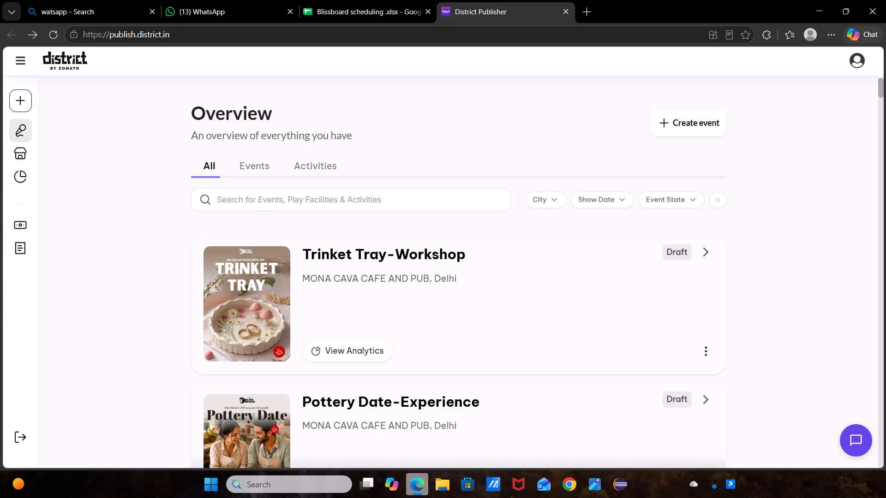
type("Hand")
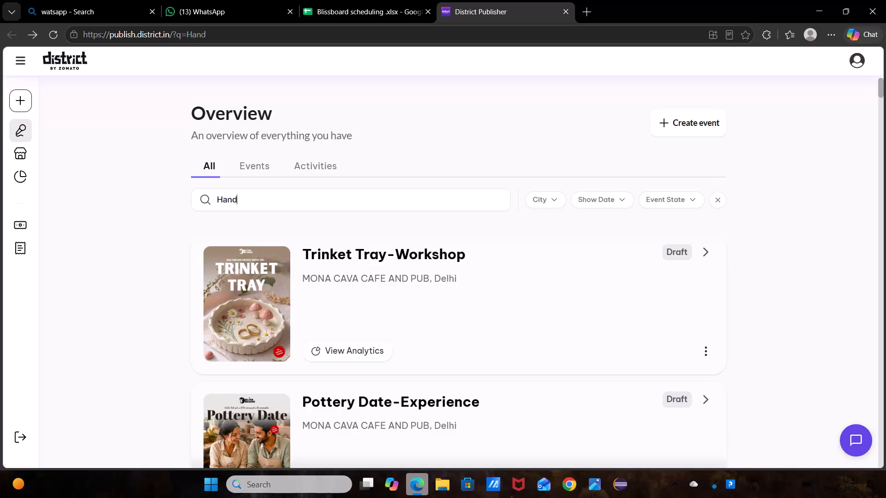
key("space")
type("build")
left_click(351, 287)
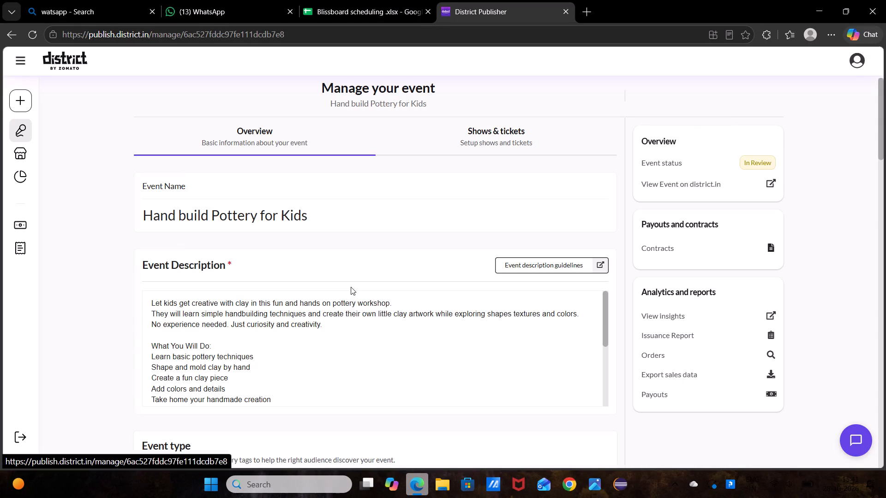
left_click(351, 287)
scroll(334, 197, "down", 1)
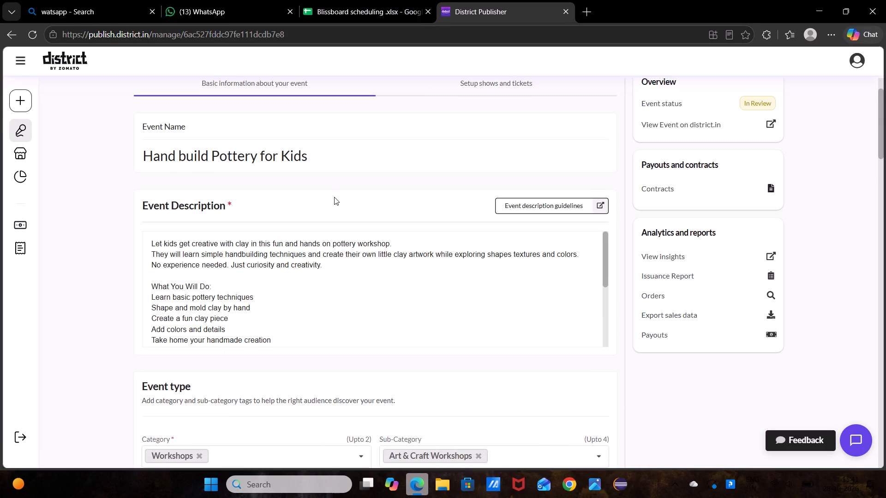
scroll(334, 197, "down", 1)
scroll(334, 197, "up", 2)
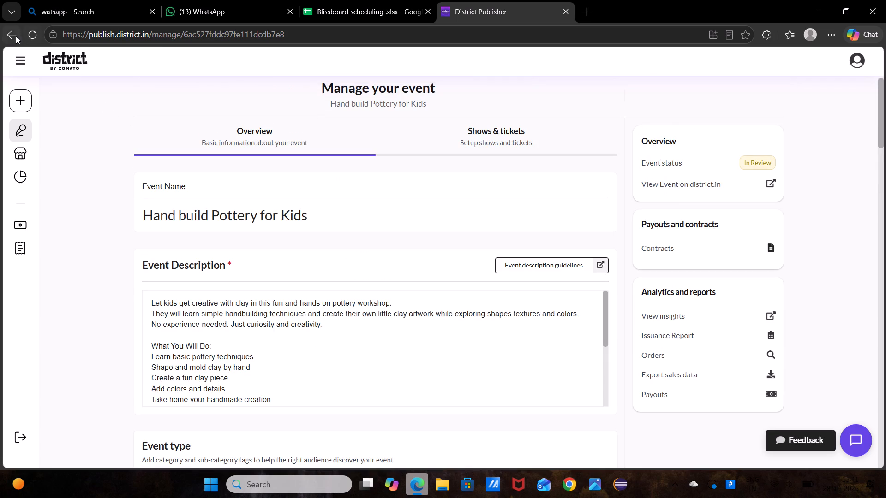
left_click(13, 36)
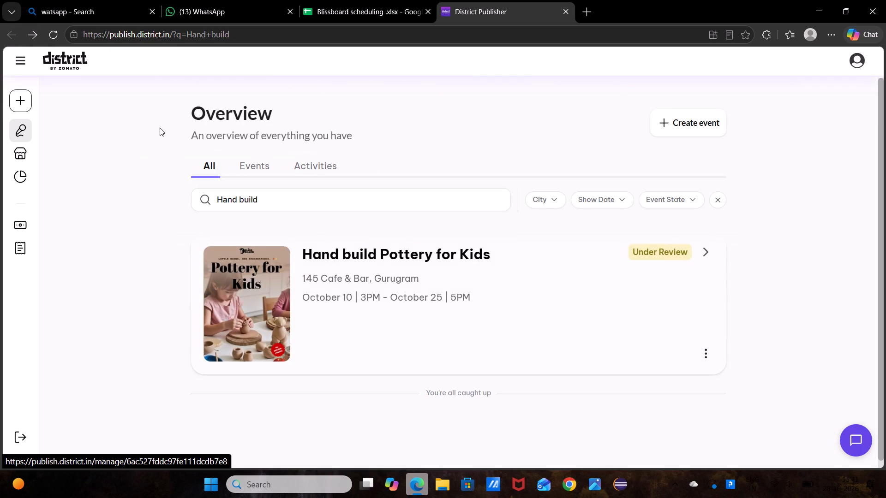
Search the events for "Hand" and review the Hand-Built Pottery Workshop's overview details and its shows.
left_click_drag(269, 202, 236, 204)
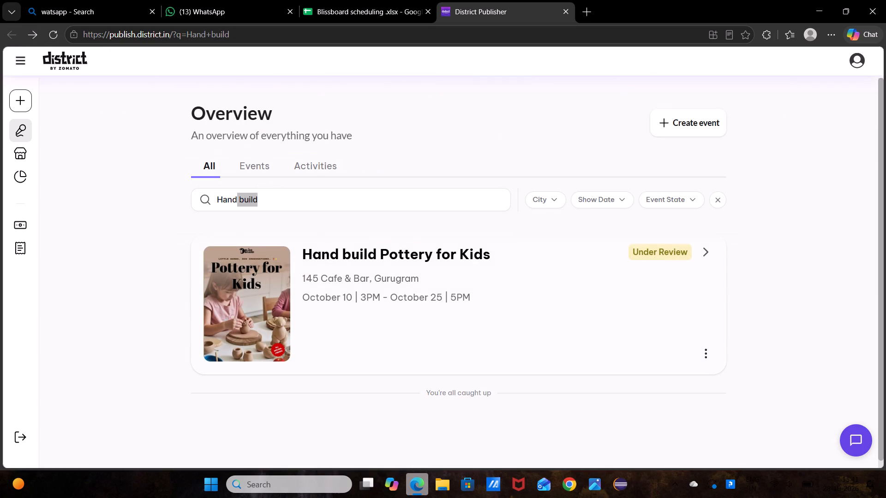
left_click_drag(236, 204, 236, 204)
key("BackSpace")
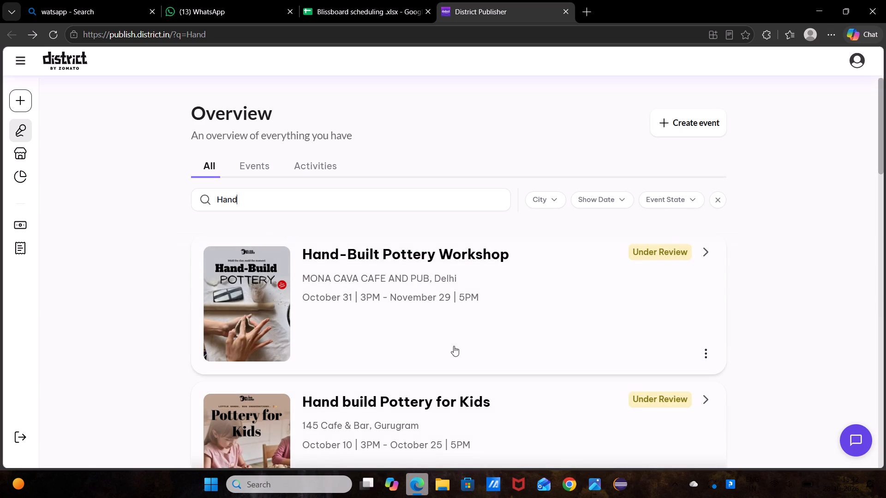
left_click(454, 320)
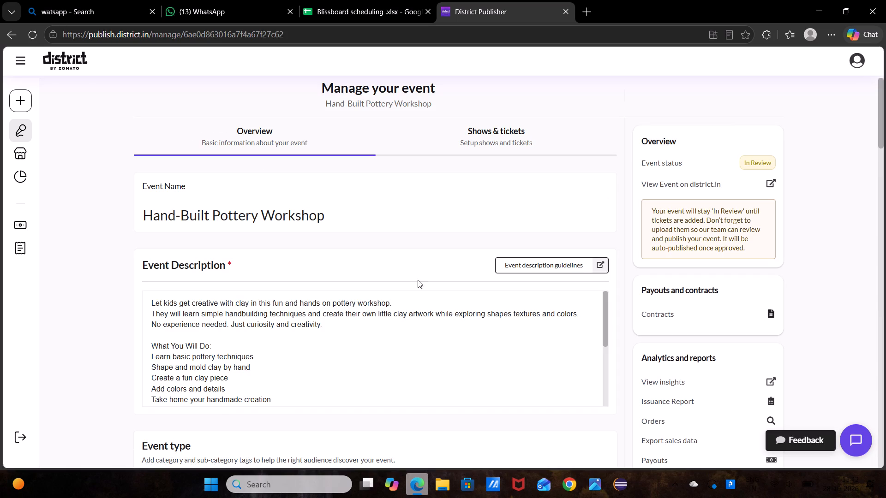
scroll(315, 335, "down", 5)
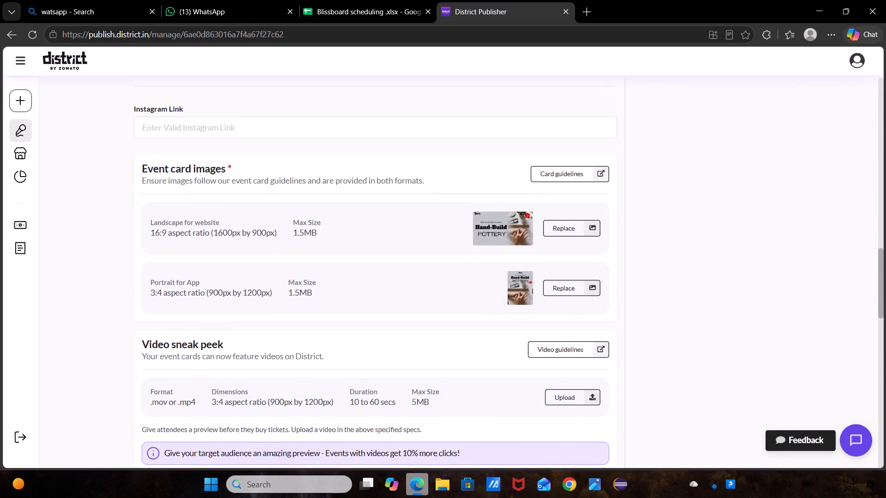
scroll(315, 335, "down", 6)
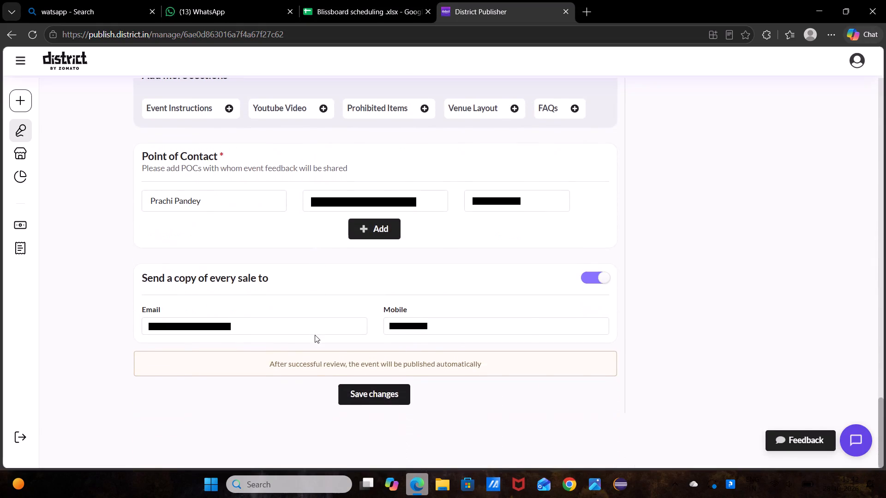
scroll(315, 335, "up", 8)
scroll(315, 335, "right", 3)
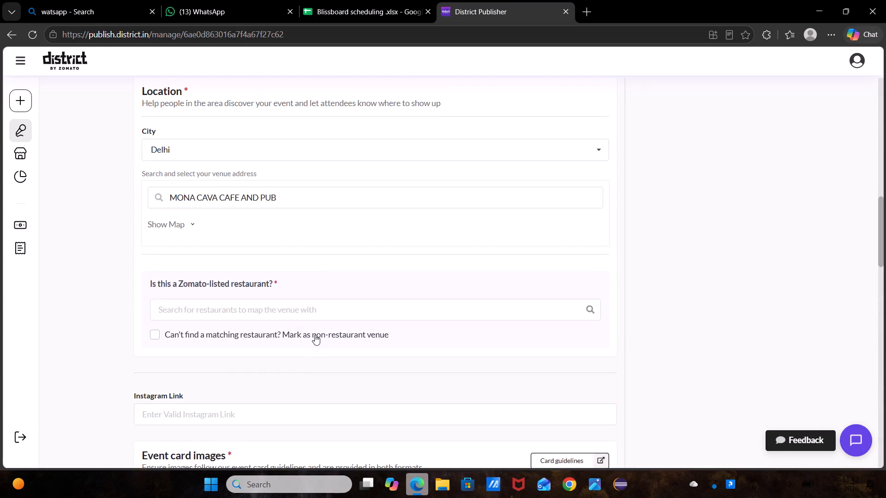
scroll(342, 195, "up", 7)
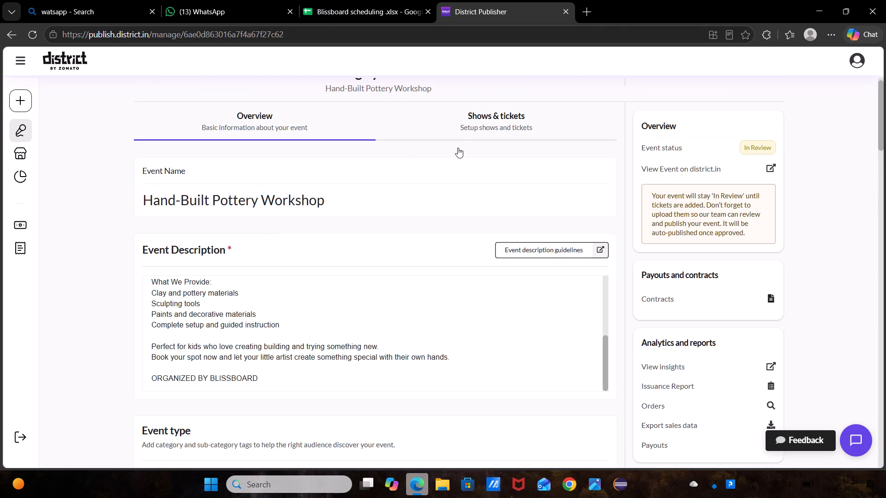
left_click(462, 147)
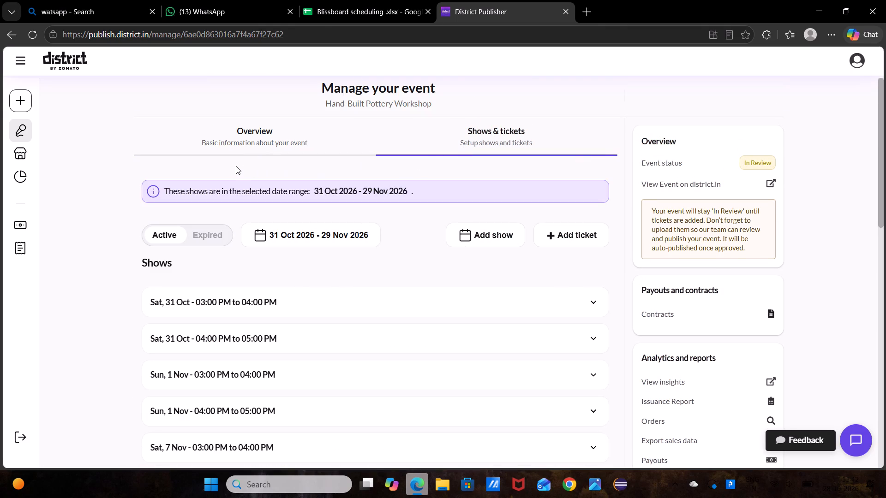
left_click(7, 36)
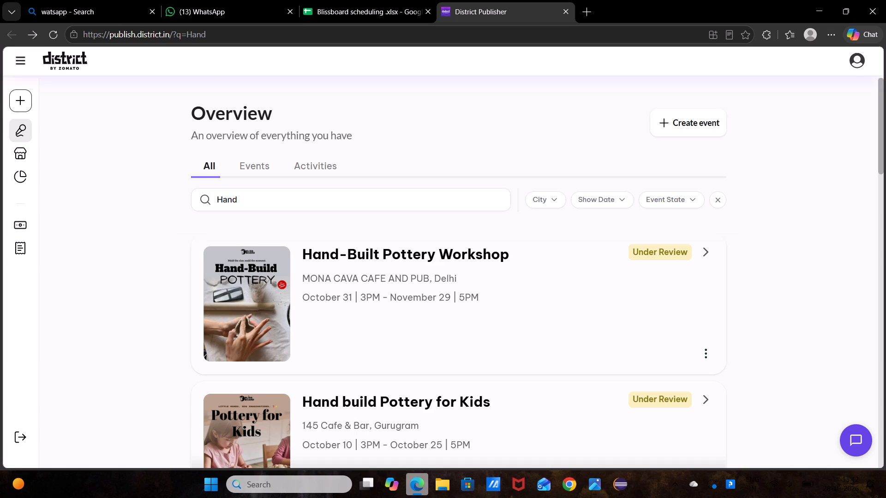
Check the scheduling spreadsheet and search the District events for "Lippan".
left_click(377, 6)
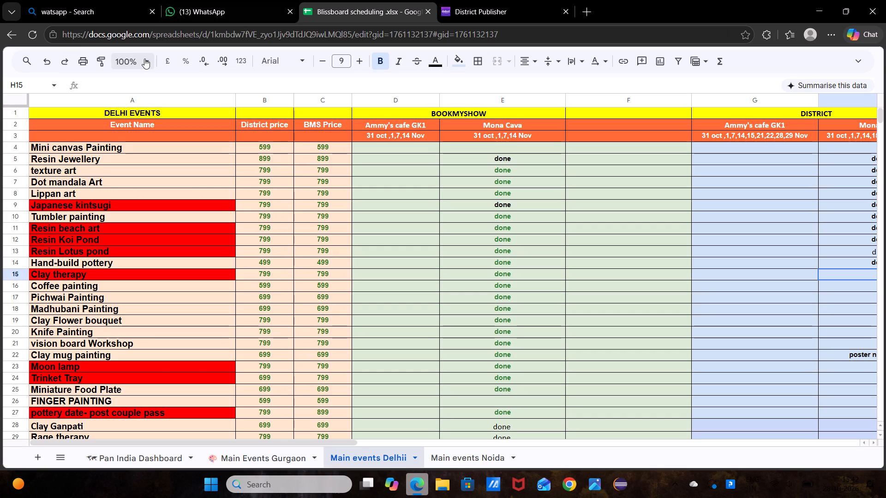
left_click(523, 0)
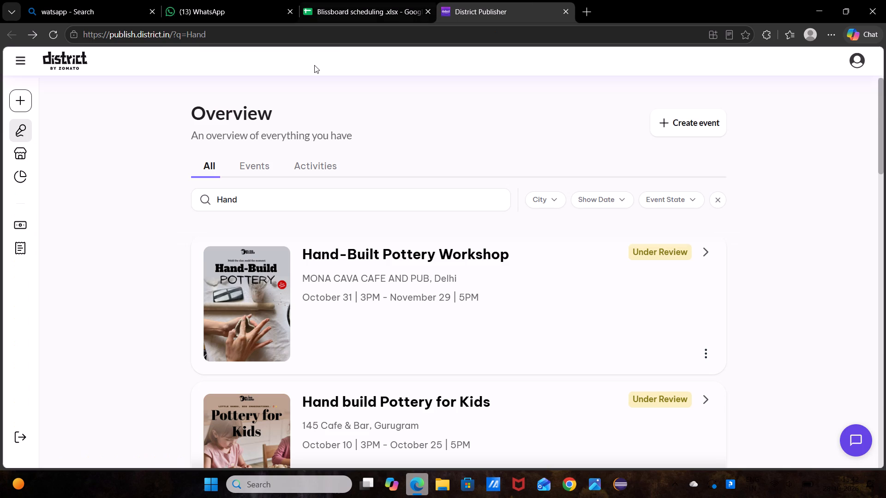
left_click(248, 199)
left_click_drag(248, 199, 144, 189)
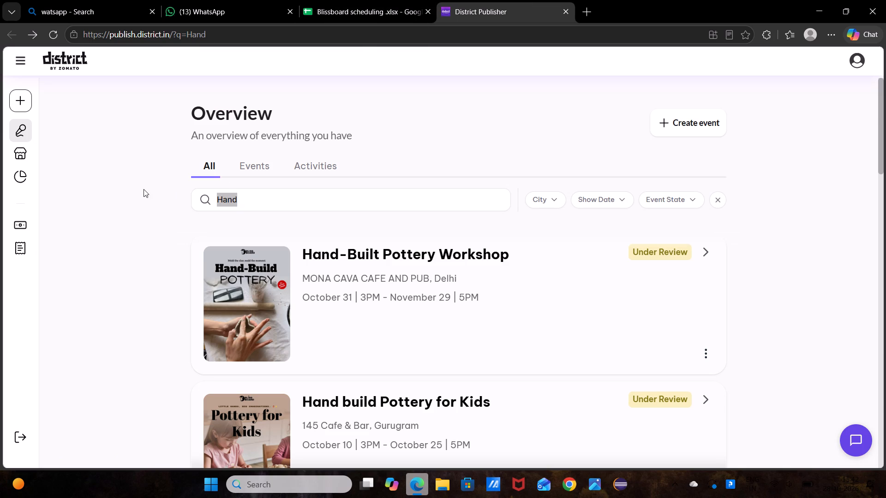
key("BackSpace")
key("shift+l")
type("ippan")
key("space")
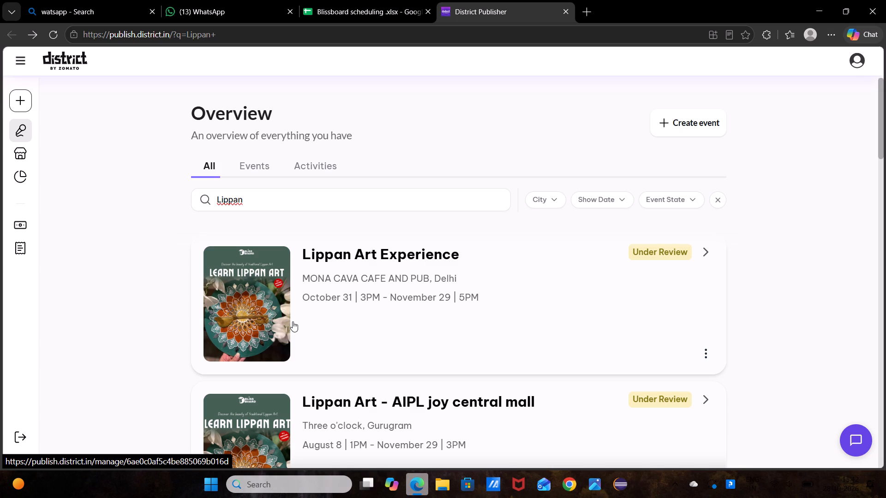
Check the spreadsheet again, search the District events for "clay the" and look through the Clay Therapy listings for the Mona Cava venue.
left_click(323, 6)
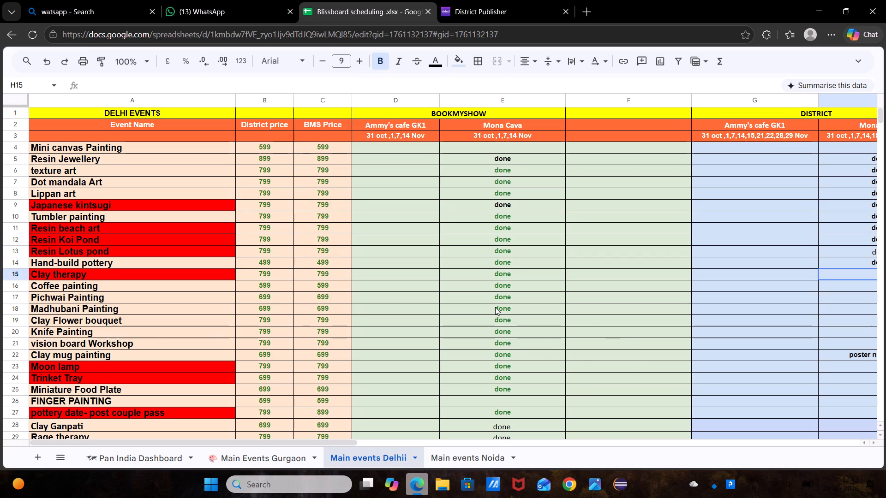
left_click(499, 0)
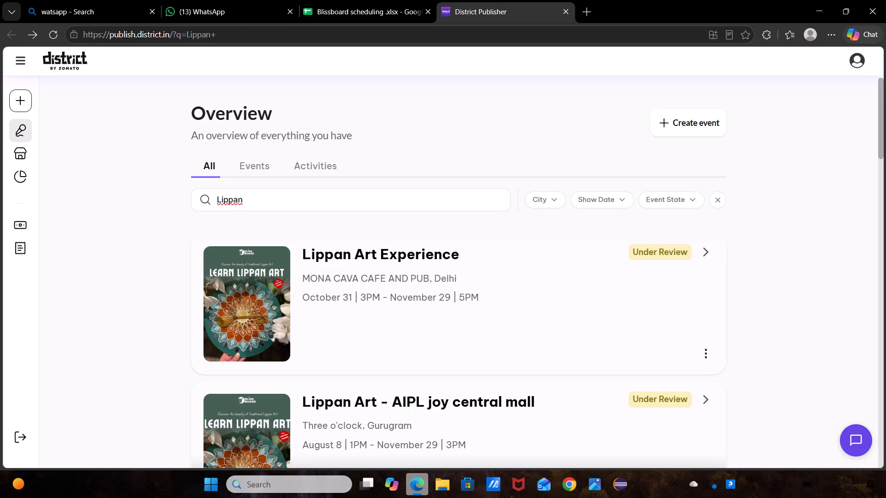
left_click_drag(257, 196, 182, 207)
type("clay the")
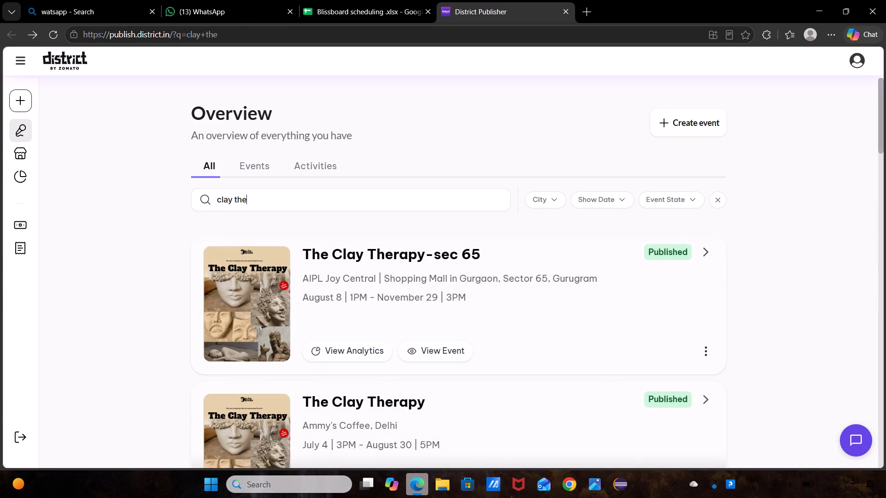
scroll(338, 377, "down", 3)
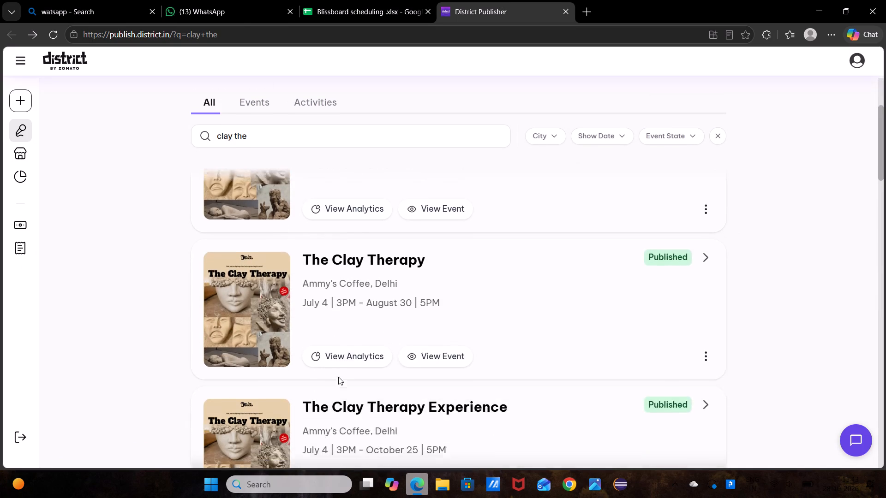
scroll(338, 377, "down", 7)
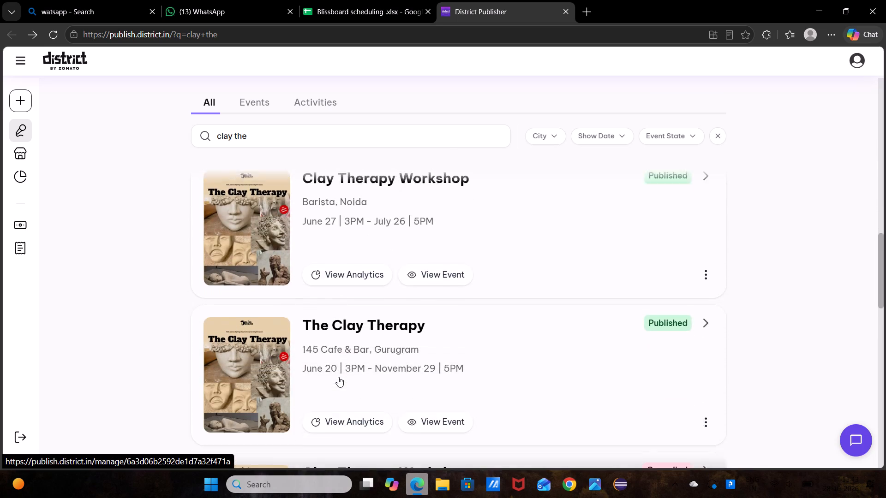
scroll(338, 377, "down", 3)
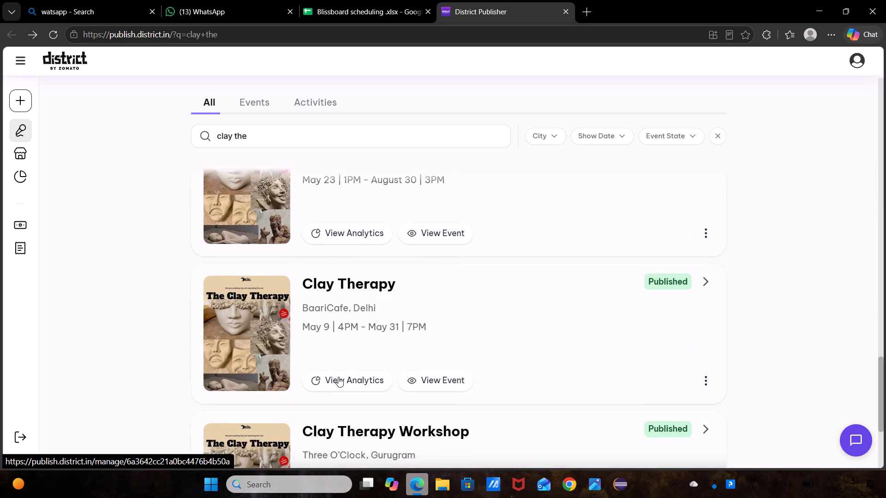
scroll(338, 377, "down", 3)
scroll(338, 377, "up", 12)
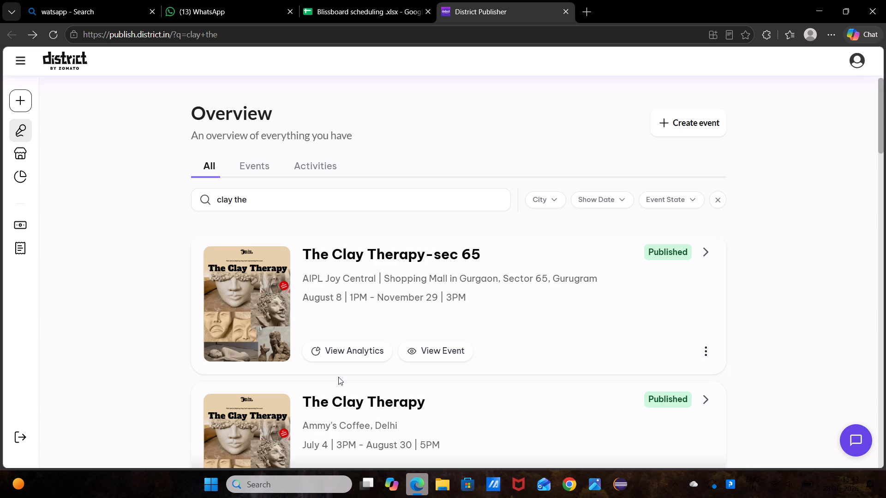
Clear the current event search and search the District events for "Clay the".
key("BackSpace")
key("BackSpace")
key("BackSpace")
key("BackSpace")
key("BackSpace")
key("BackSpace")
key("BackSpace")
key("BackSpace")
key("BackSpace")
key("BackSpace")
key("BackSpace")
key("BackSpace")
key("BackSpace")
key("BackSpace")
key("BackSpace")
key("BackSpace")
key("BackSpace")
key("BackSpace")
key("BackSpace")
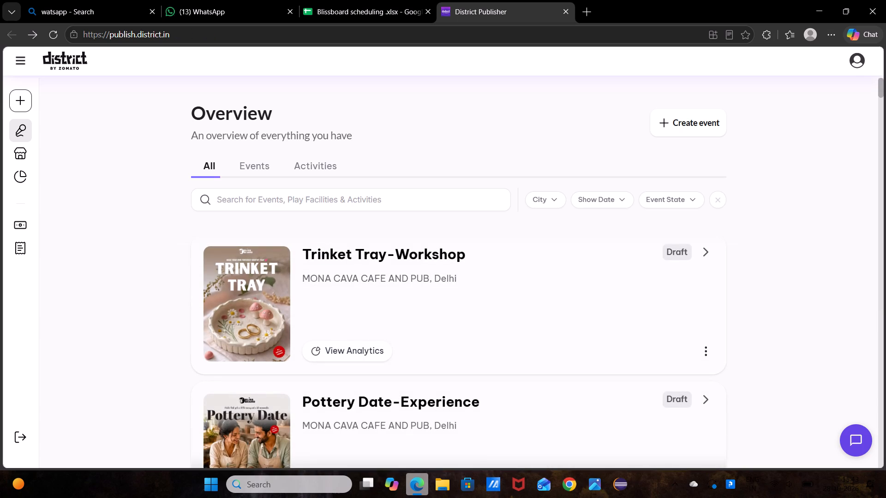
key("shift+c")
key("l")
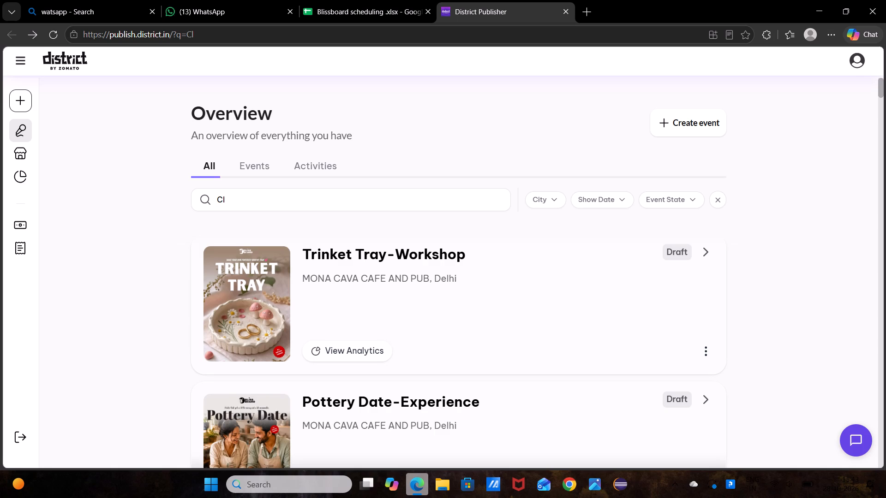
type("ay")
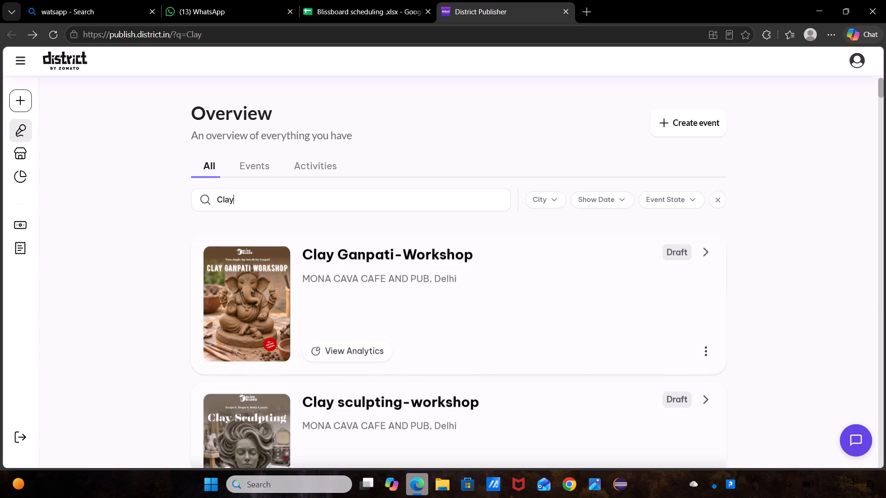
key("space")
type("the")
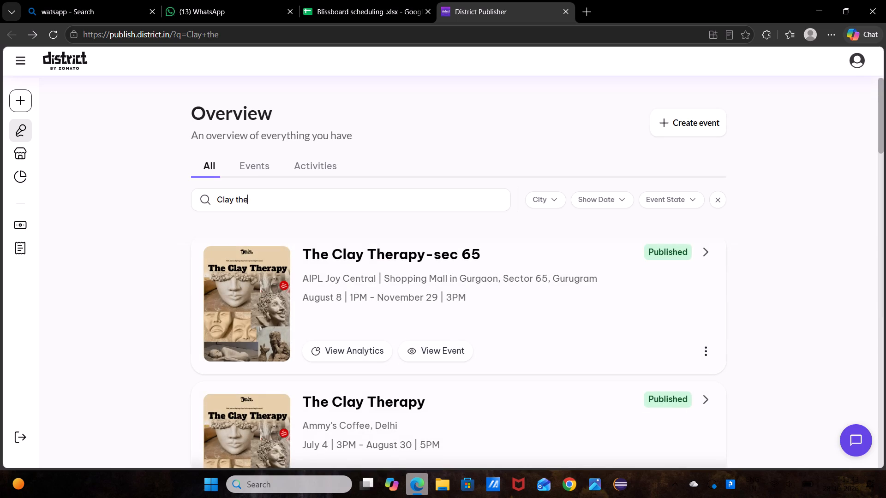
Shorten the event search to "Clay T" and look through the Clay Therapy listings for the Mona Cava venue.
key("BackSpace")
key("BackSpace")
key("BackSpace")
key("t")
scroll(417, 393, "down", 9)
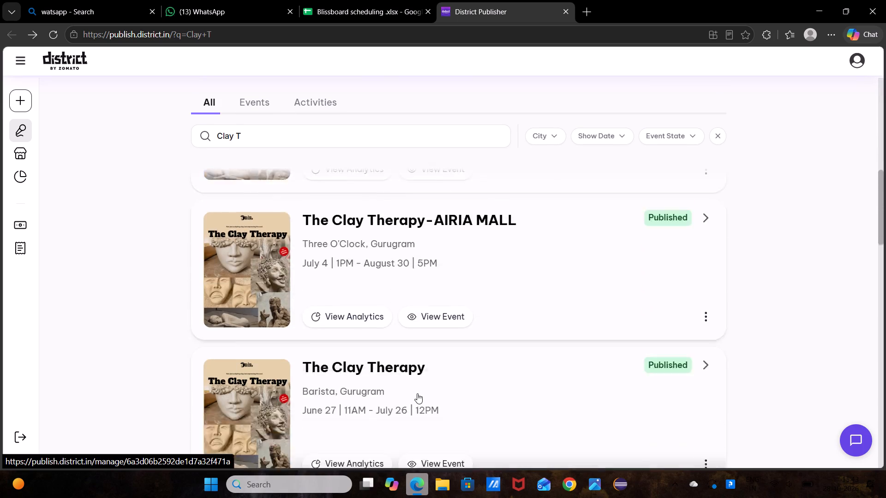
scroll(417, 393, "down", 7)
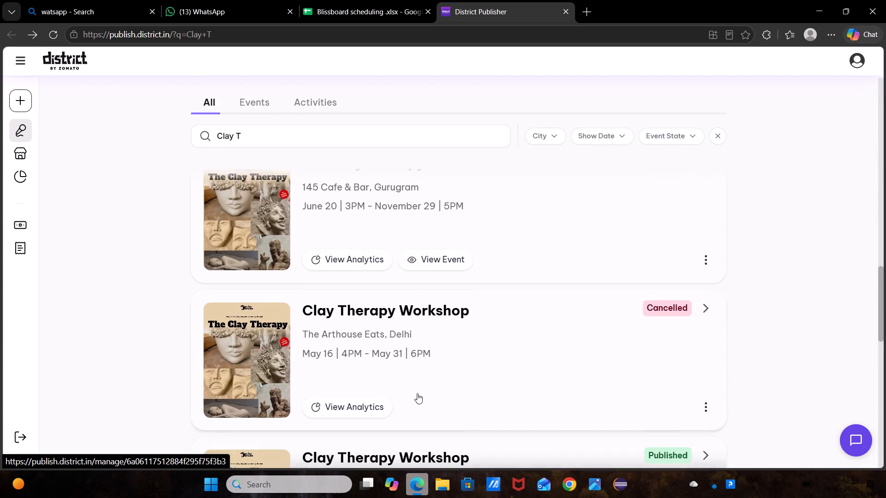
scroll(417, 393, "down", 5)
scroll(417, 393, "up", 14)
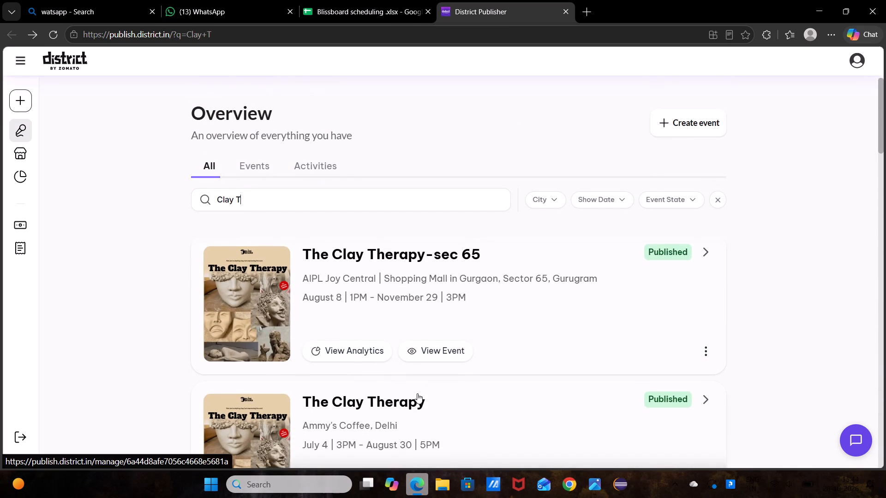
Check the scheduling spreadsheet, then search the District events for "Clay-" and open the Mona Cava Clay-Therapy Workshop draft.
left_click(407, 0)
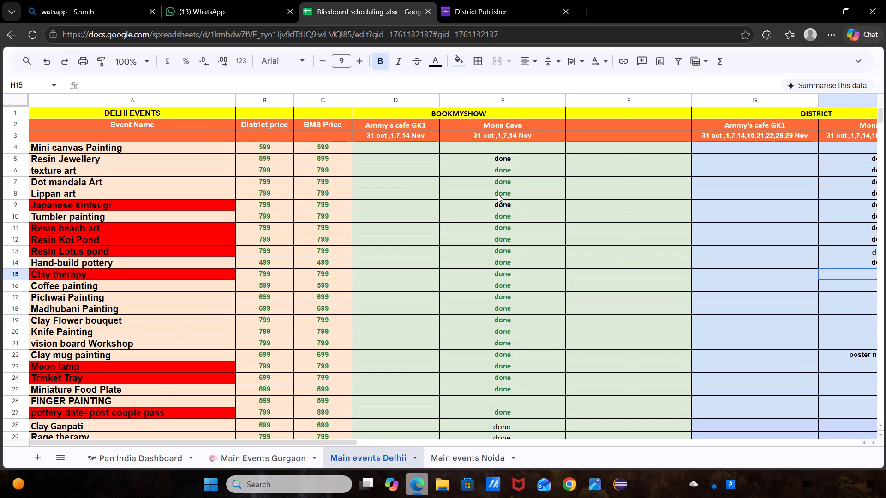
key("Down")
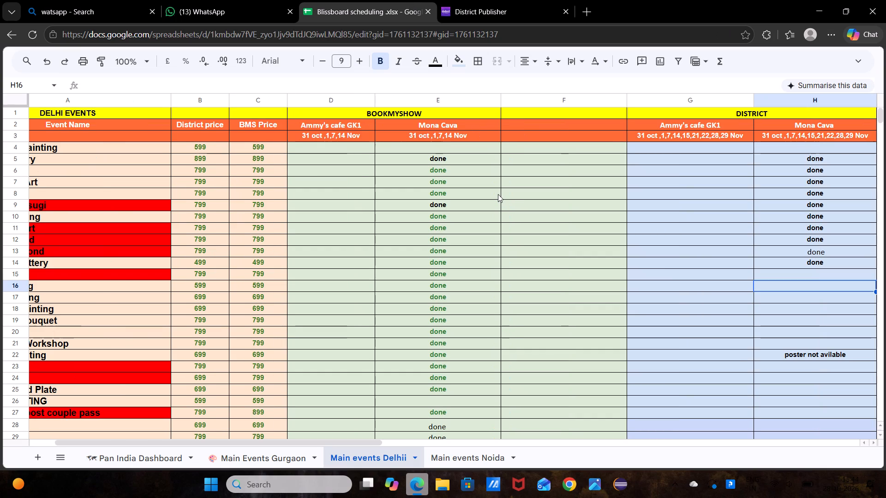
left_click(543, 0)
left_click(239, 196)
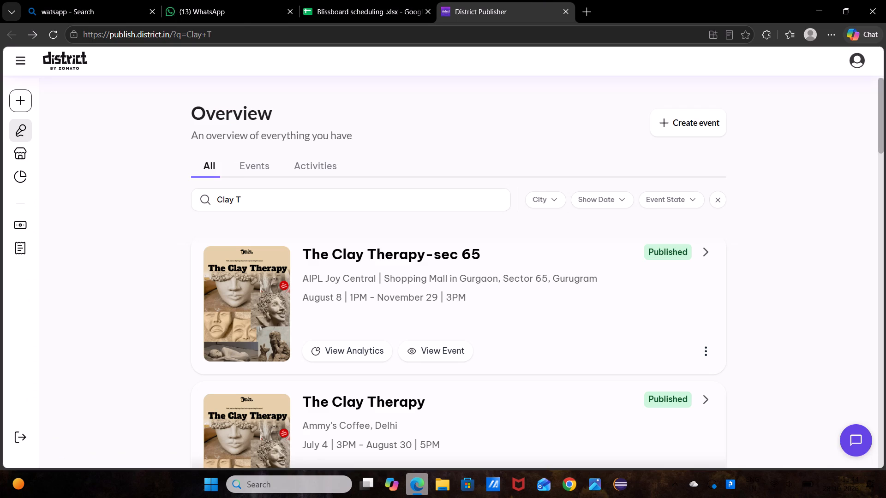
left_click(234, 200)
left_click(234, 200)
left_click(239, 200)
key("BackSpace")
key("BackSpace")
key("minus")
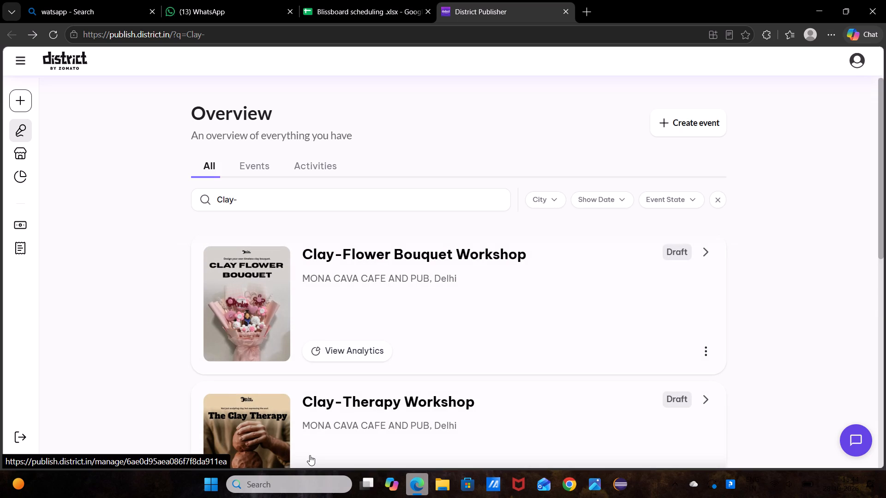
left_click(405, 398)
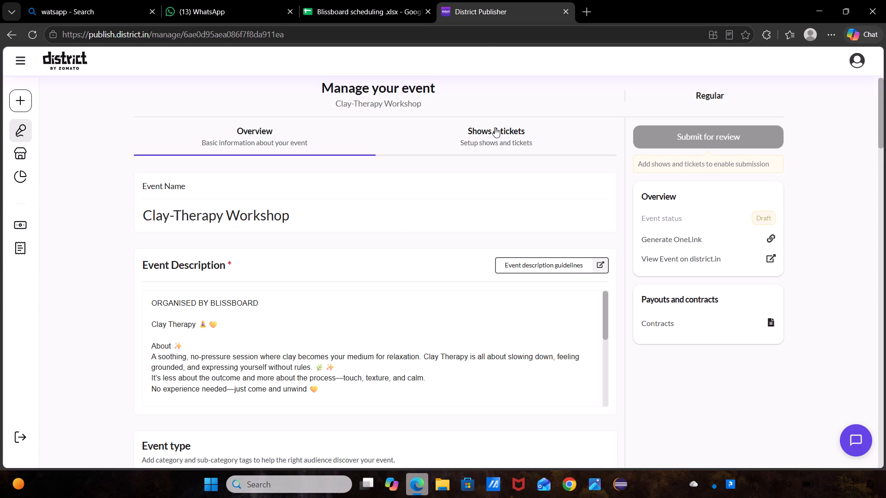
Set up Clay-Therapy Workshop as a recurring weekly event from Sat, 31 Oct to Sun, 29 Nov, repeating on Saturday and Sunday.
left_click(495, 127)
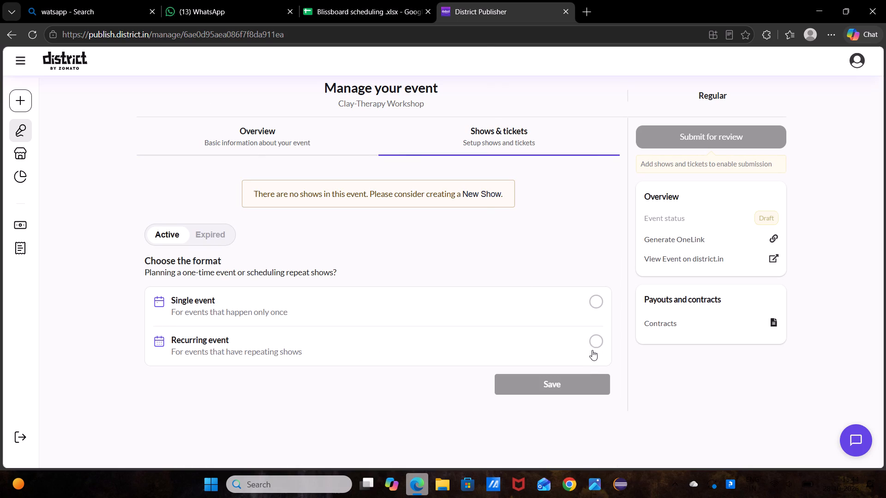
left_click(593, 346)
left_click(525, 439)
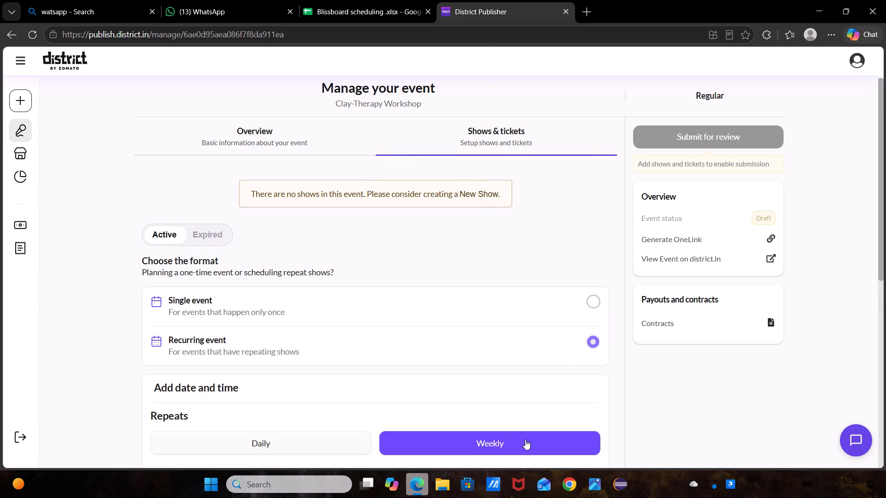
scroll(525, 439, "down", 4)
left_click(338, 291)
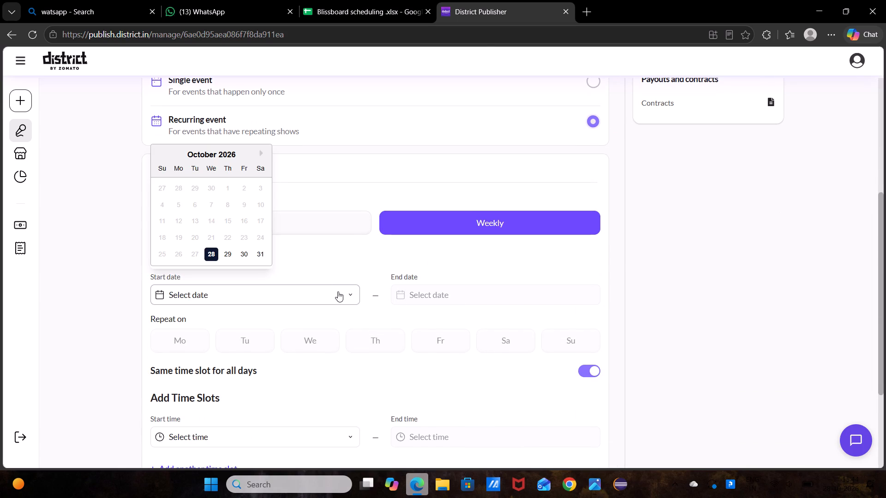
left_click(263, 255)
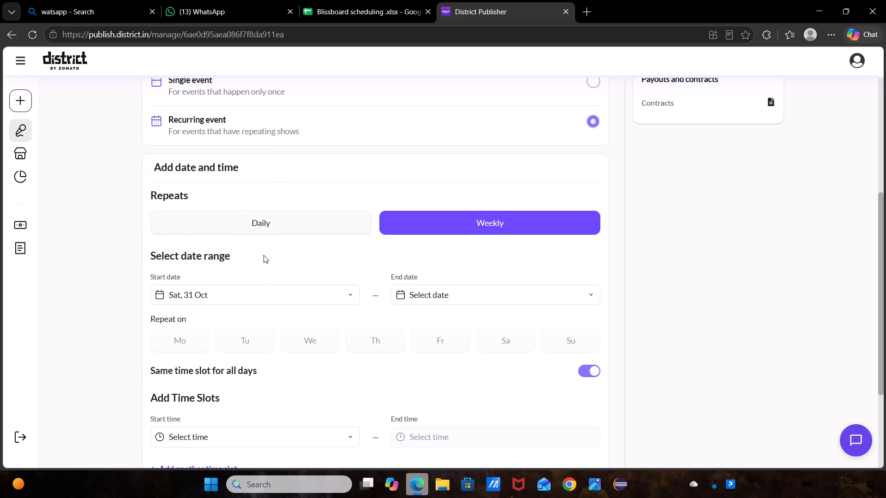
left_click(453, 306)
left_click(464, 294)
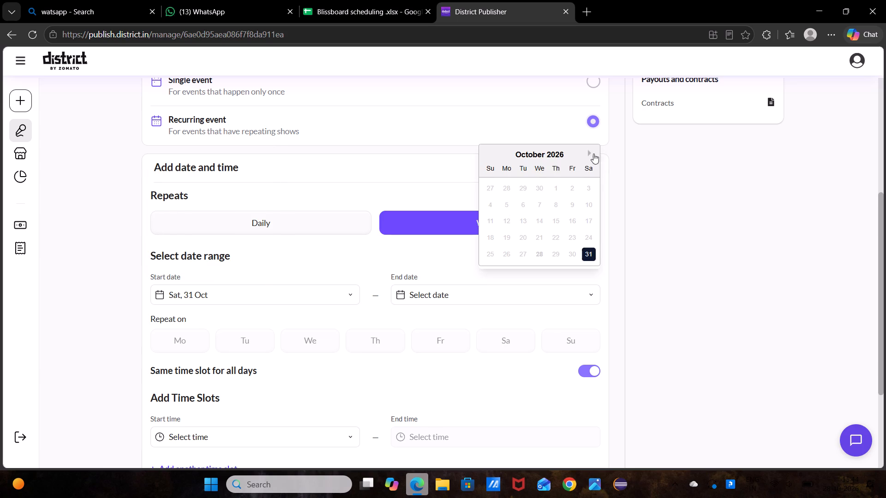
left_click(590, 151)
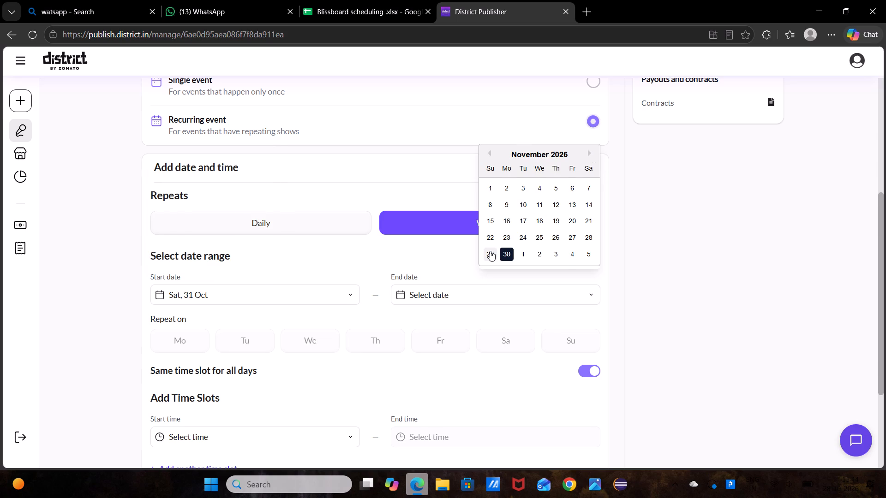
left_click(490, 251)
left_click(523, 344)
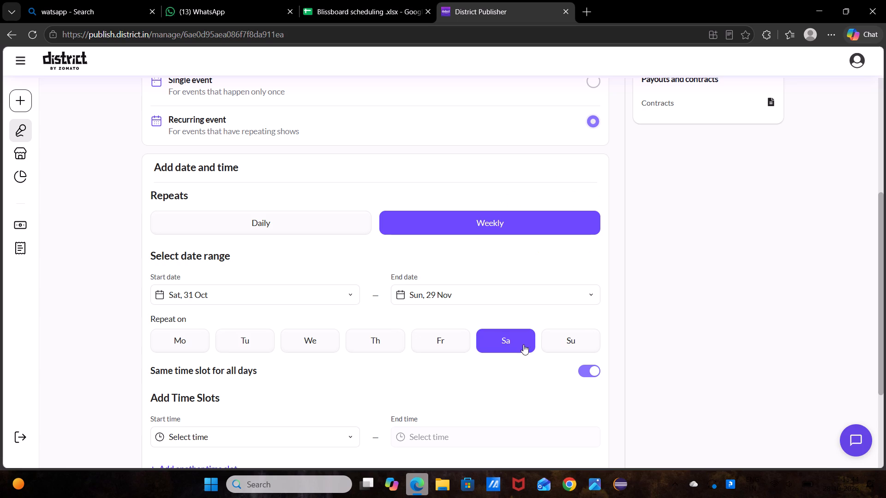
left_click(581, 328)
Add two time slots for all show days, starting at 03:00 PM and 04:00 PM.
scroll(499, 373, "down", 2)
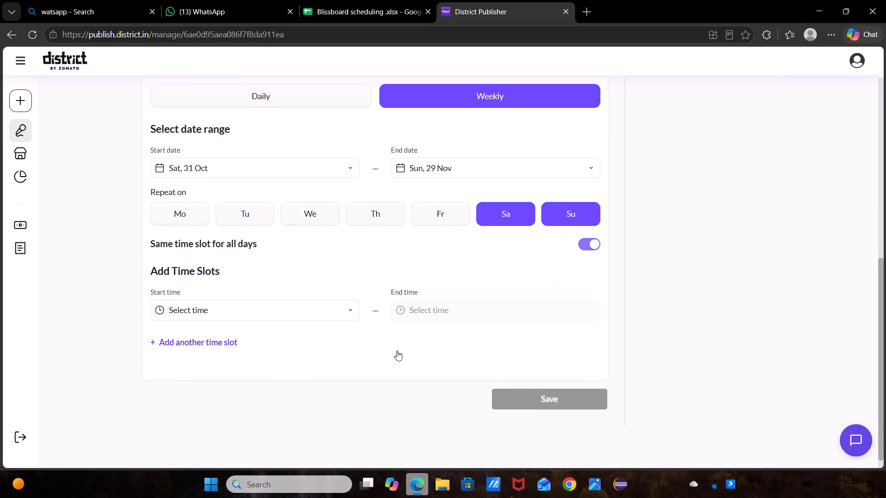
left_click(341, 313)
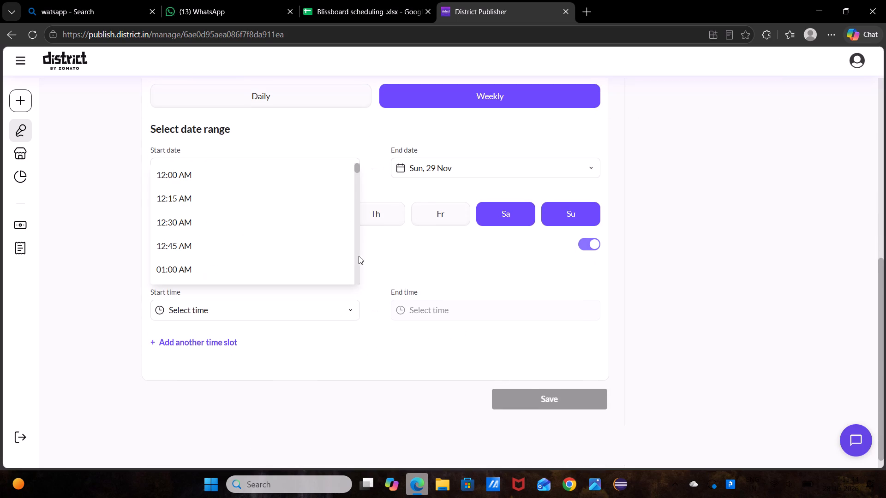
left_click(355, 253)
triple_click(355, 253)
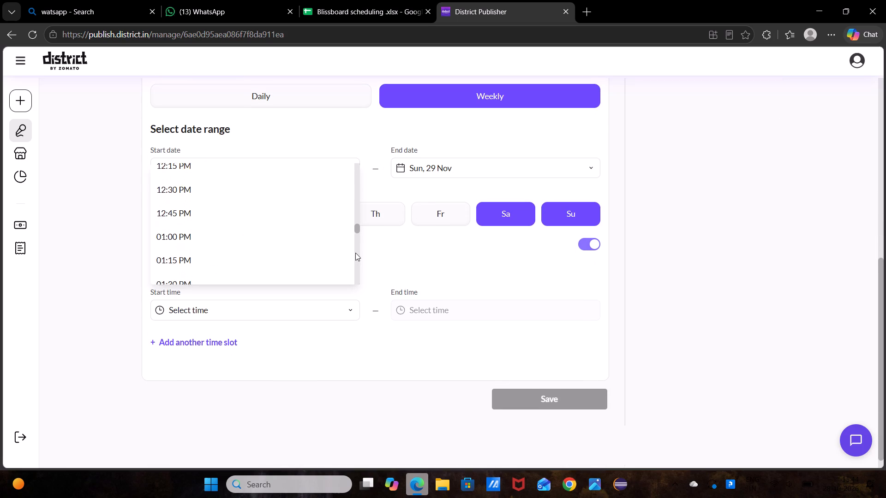
left_click(355, 253)
scroll(264, 232, "up", 2)
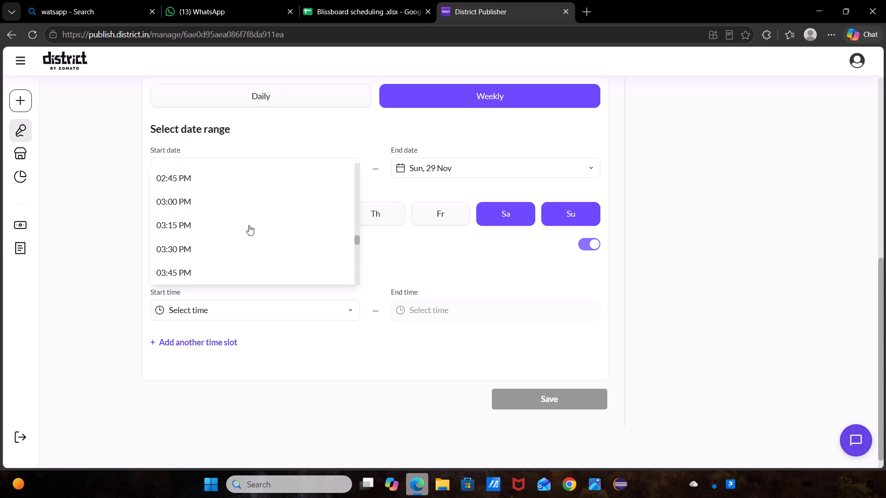
left_click(221, 205)
left_click_drag(223, 349, 223, 343)
left_click(223, 343)
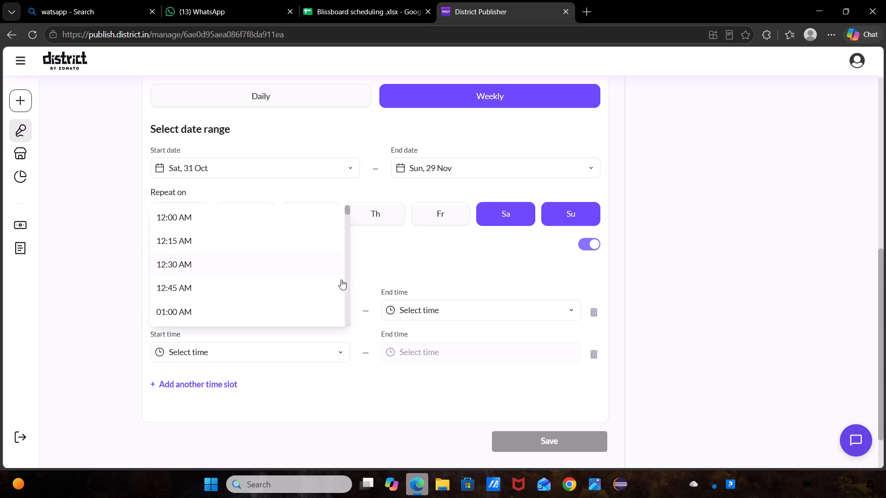
left_click(345, 296)
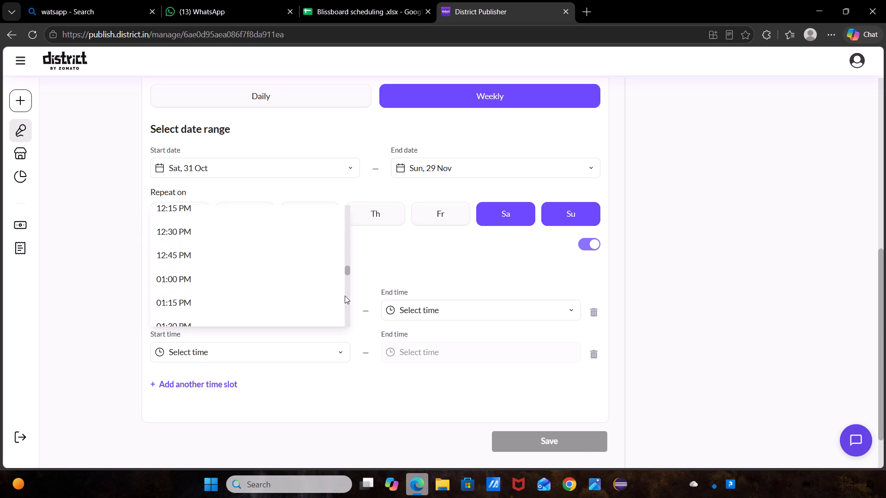
double_click(345, 296)
left_click(345, 296)
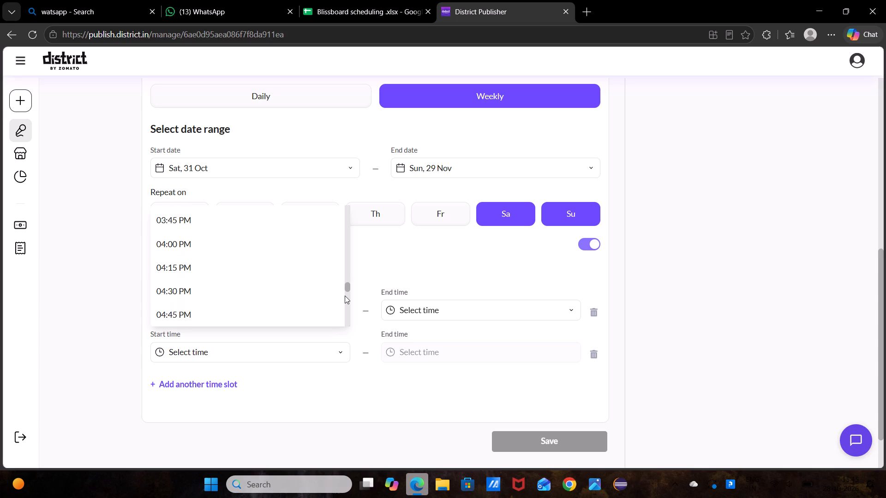
left_click(194, 242)
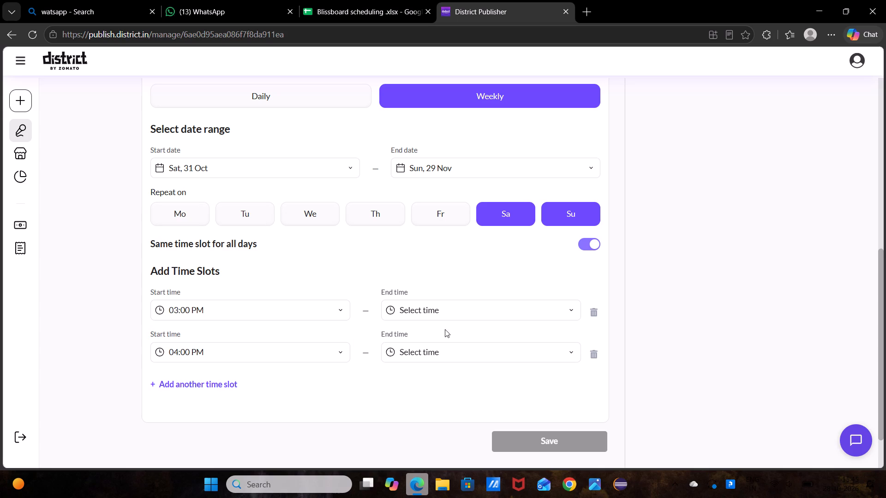
End the first time slot at 04:00 PM and the second at 05:00 PM, and save the shows.
left_click(450, 314)
left_click(445, 236)
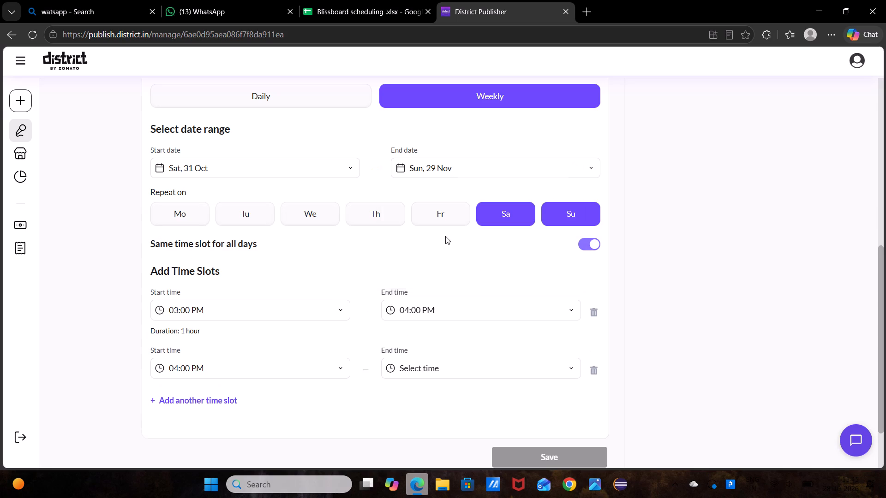
left_click(471, 374)
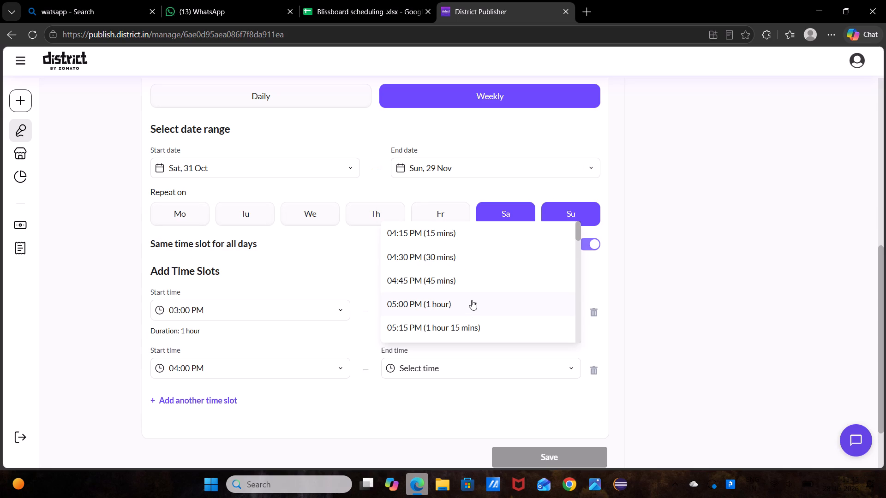
left_click(472, 299)
scroll(506, 439, "down", 2)
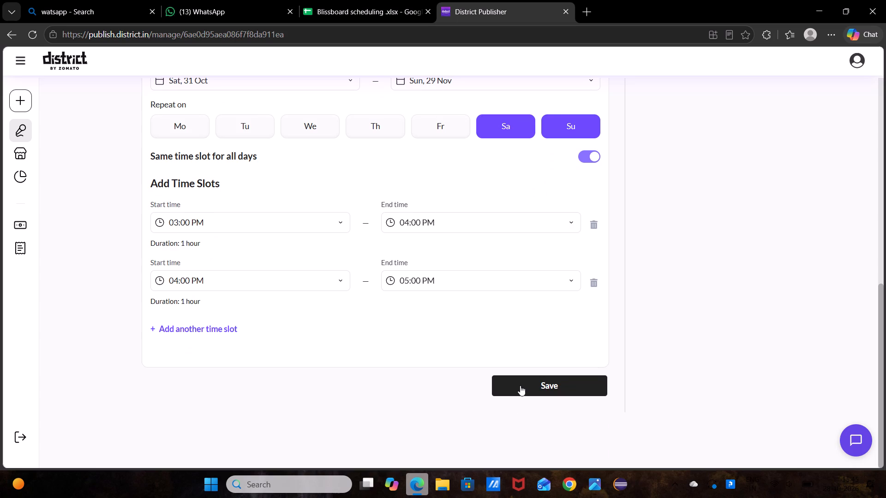
left_click(522, 384)
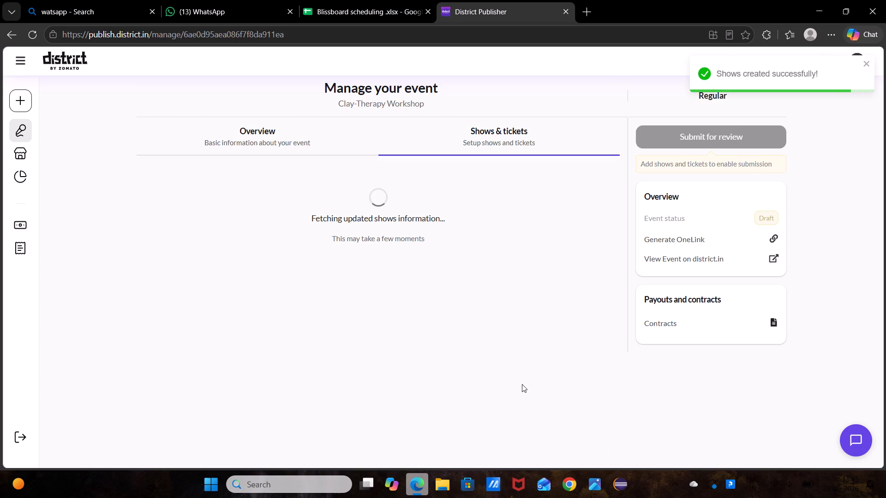
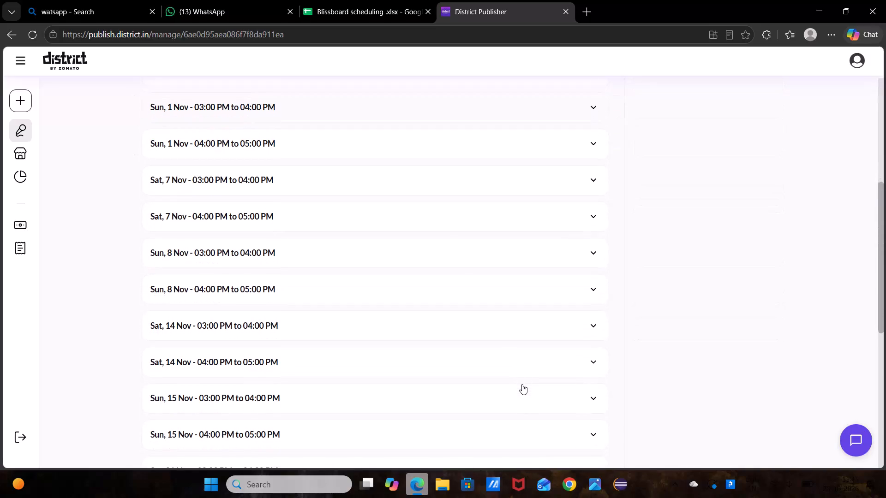
Disable only the Sun, 8 Nov 03:00 PM to 04:00 PM show of Clay-Therapy Workshop.
left_click(402, 265)
left_click(594, 330)
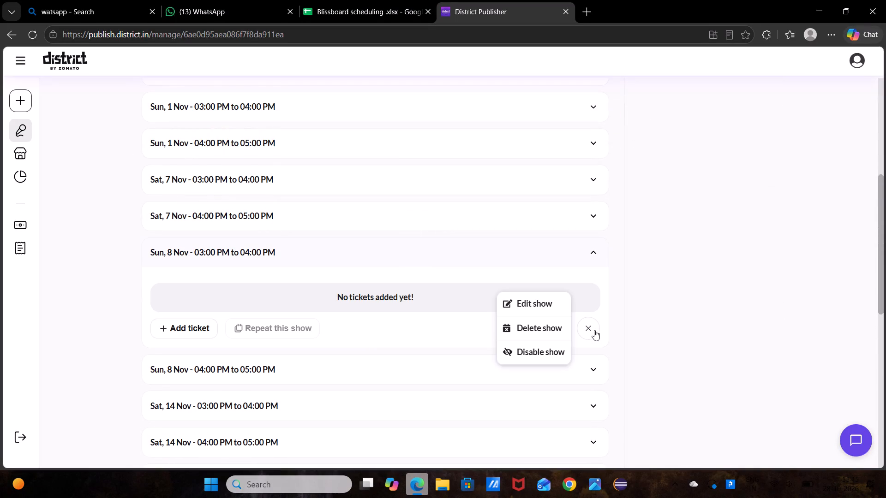
left_click(543, 355)
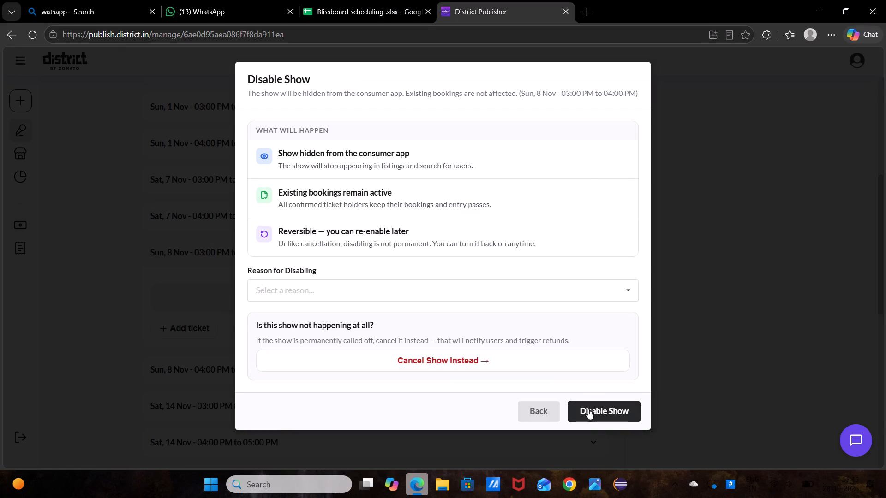
left_click(588, 409)
left_click(796, 448)
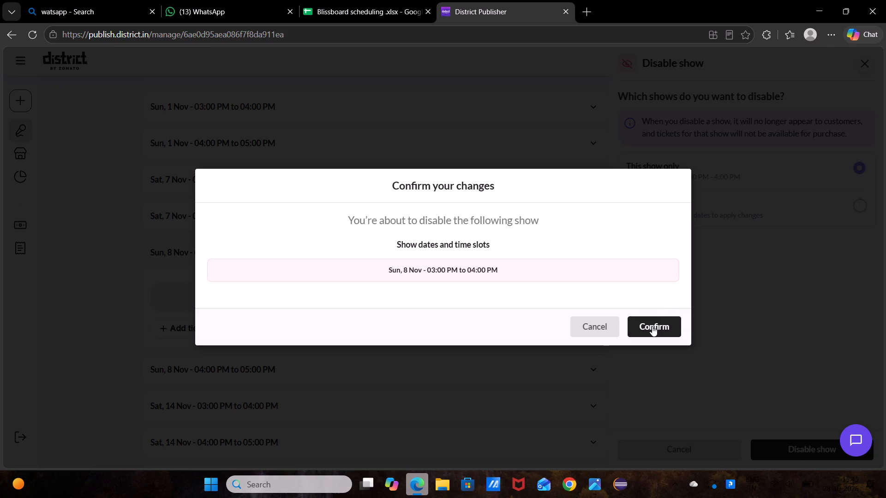
left_click(652, 326)
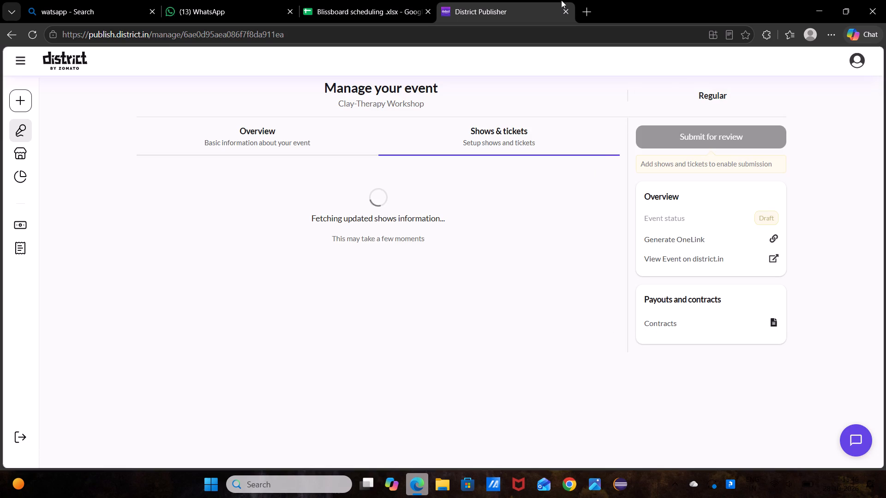
Open a new browser tab, place it just before the spreadsheet tab, and return to the District event.
left_click(583, 9)
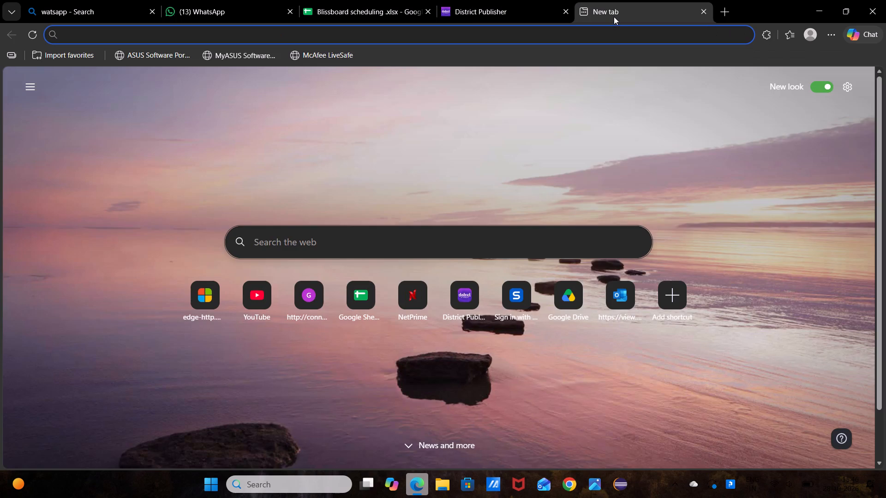
left_click_drag(614, 17, 307, 0)
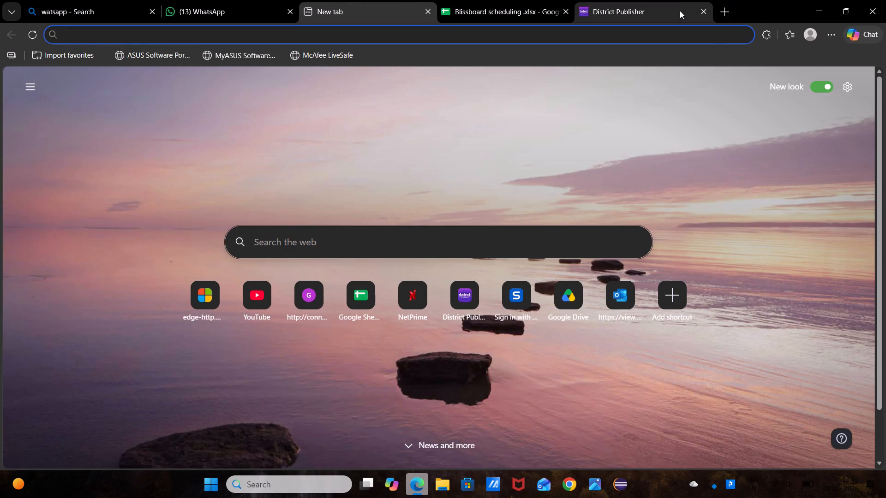
left_click(680, 11)
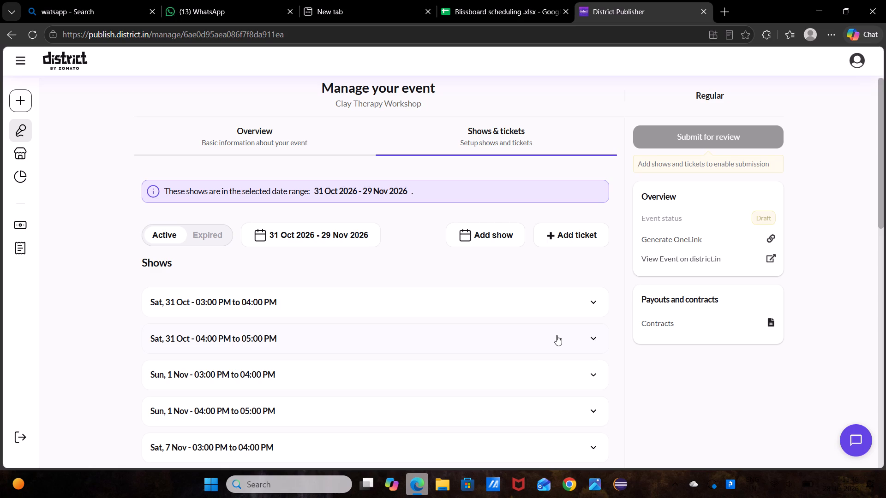
Disable only the Sun, 8 Nov 04:00 PM to 05:00 PM show.
scroll(557, 335, "down", 5)
left_click(564, 259)
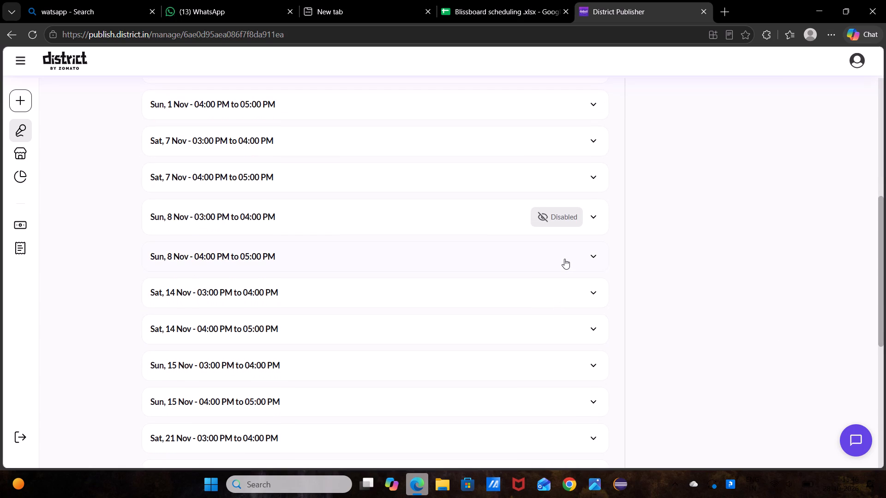
left_click(582, 333)
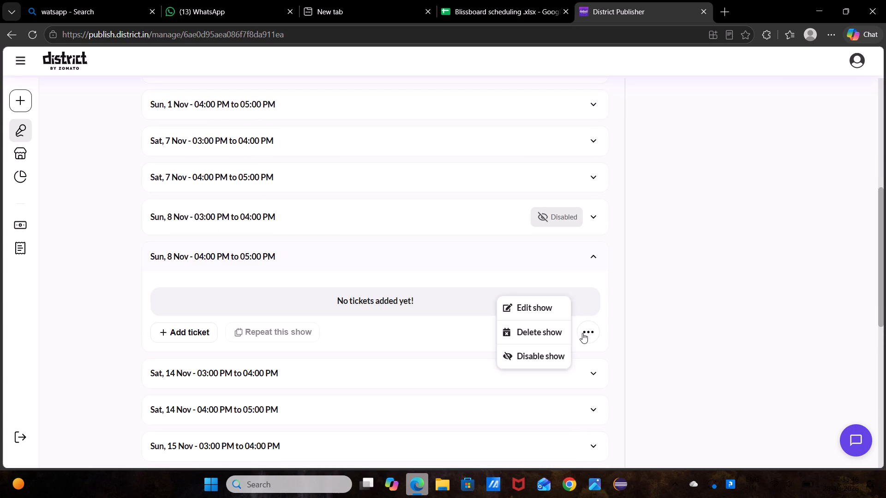
left_click(532, 360)
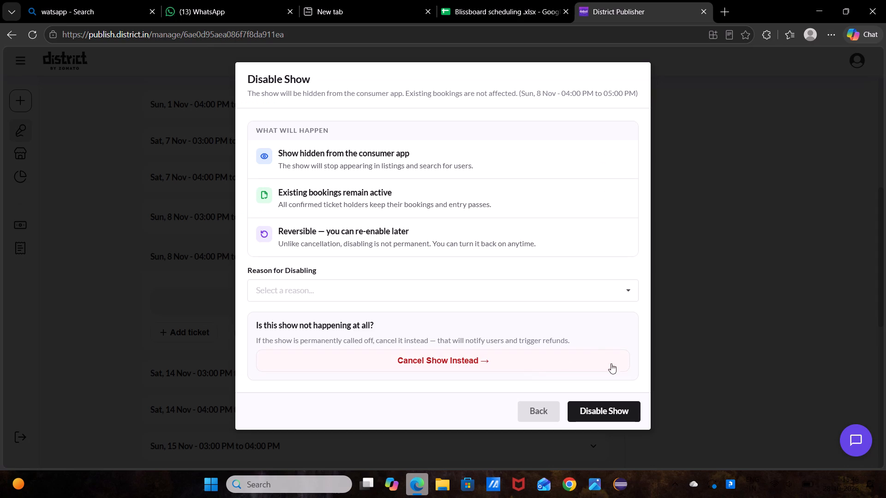
left_click(609, 409)
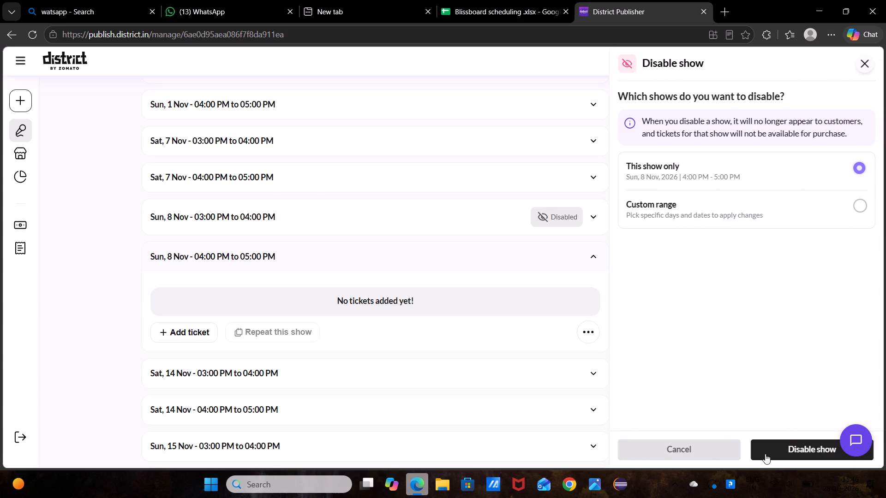
left_click(774, 450)
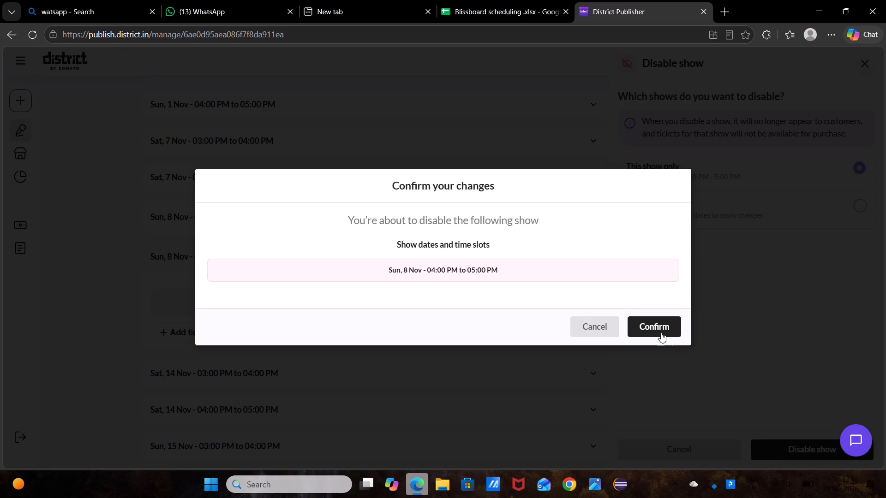
left_click(661, 329)
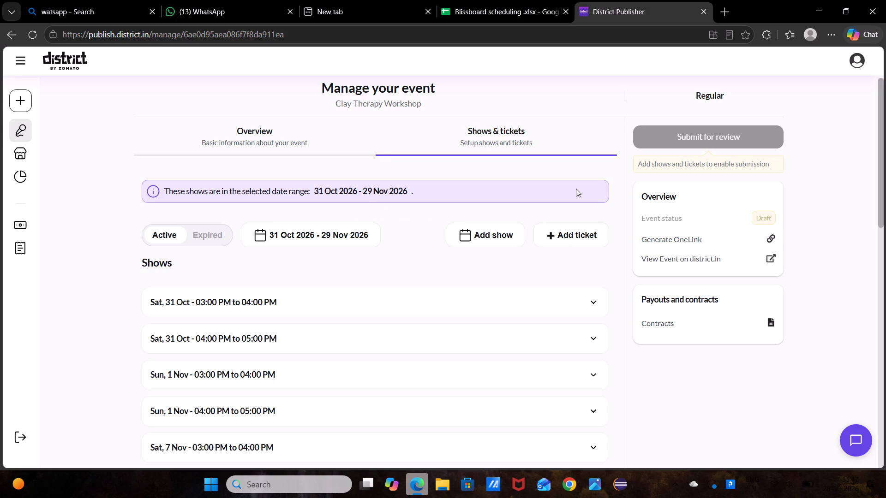
Start a custom-named ticket with the INR 250 redeemable cover charge description, total quantity 10, and sales ending 30 minutes before show start.
left_click(595, 242)
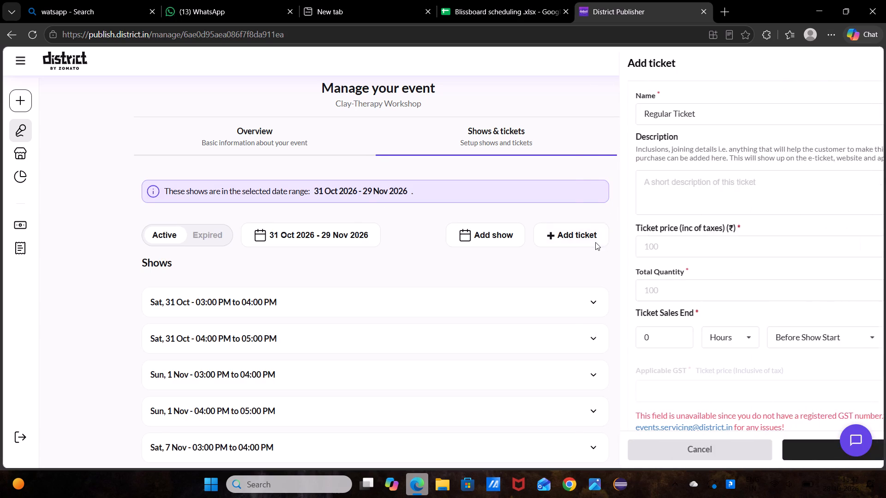
left_click(664, 186)
key("ctrl+v")
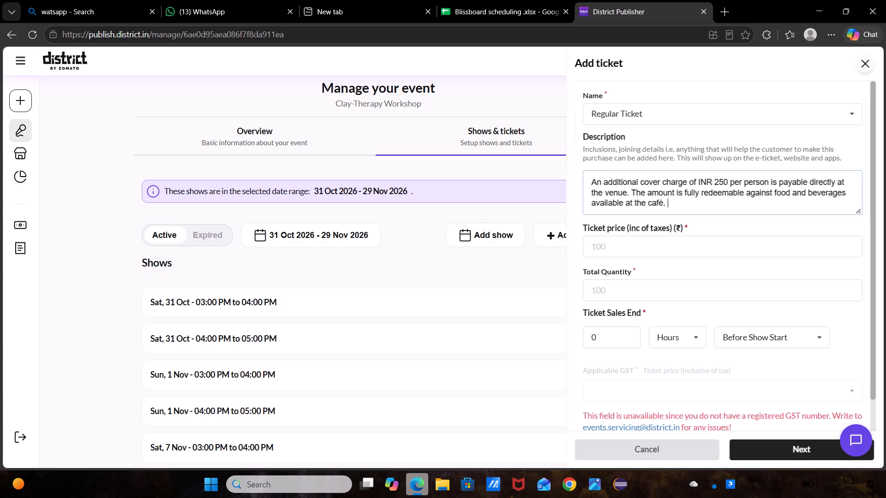
left_click(699, 112)
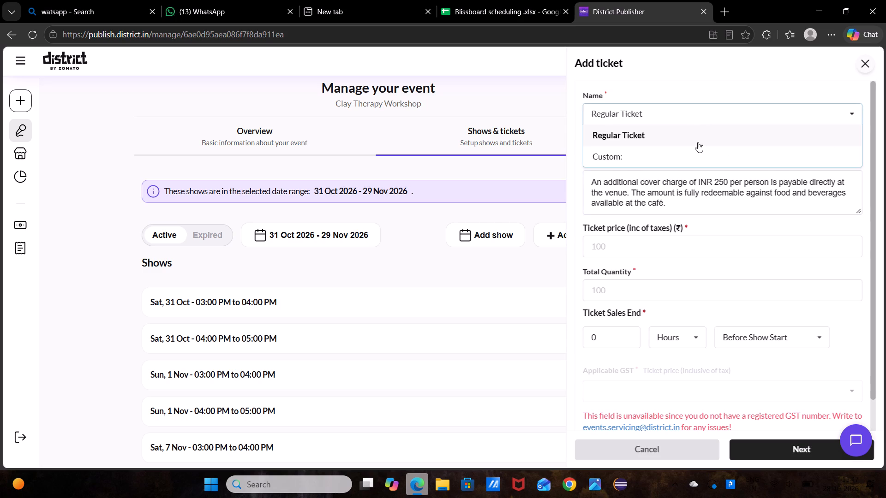
left_click(695, 153)
left_click(668, 286)
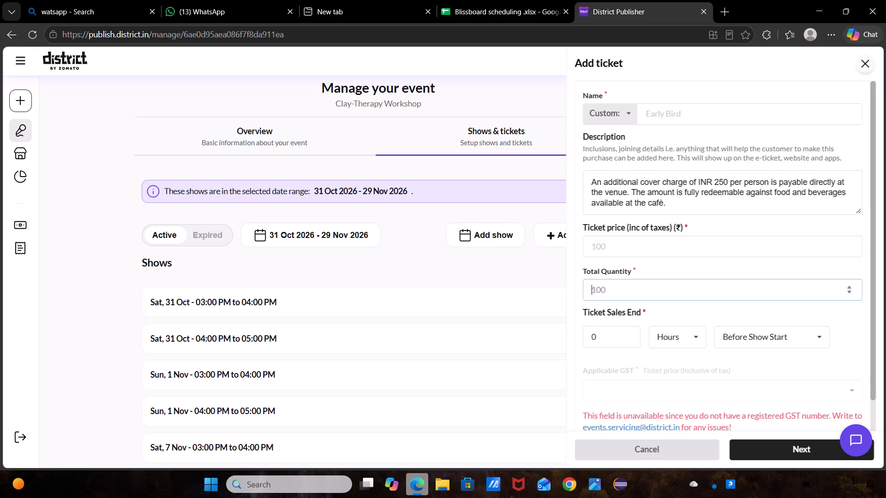
type("10")
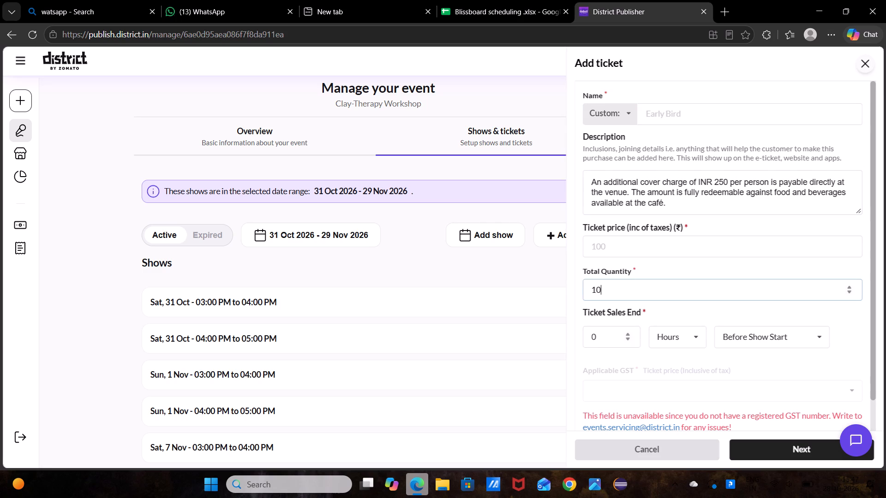
left_click(589, 341)
key("3")
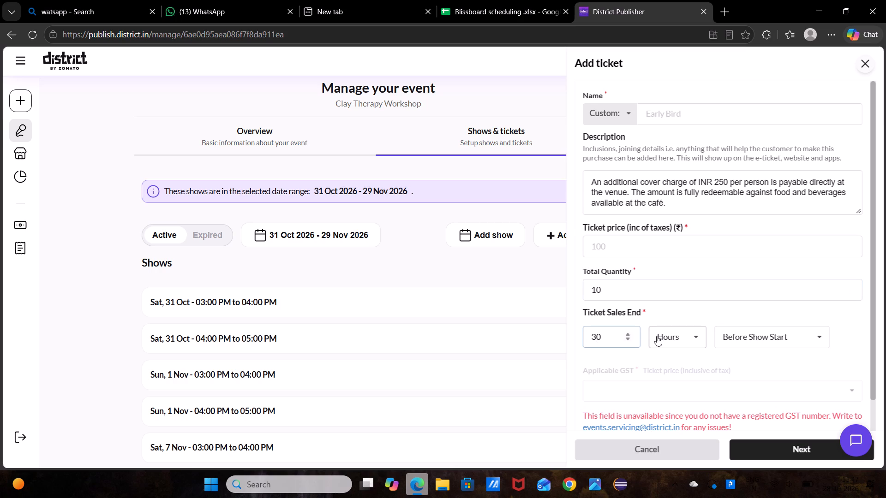
left_click(657, 336)
left_click(670, 355)
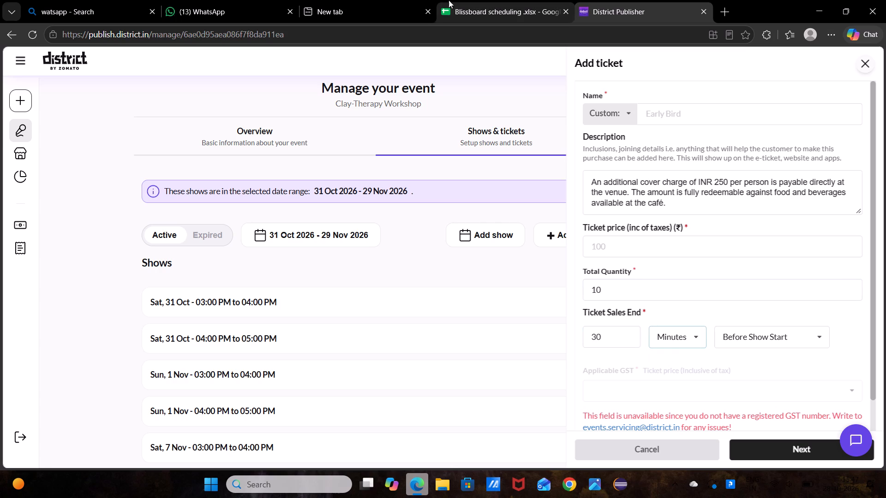
Look up the Clay therapy District price in the scheduling spreadsheet and set the ticket price to 799.
left_click(460, 14)
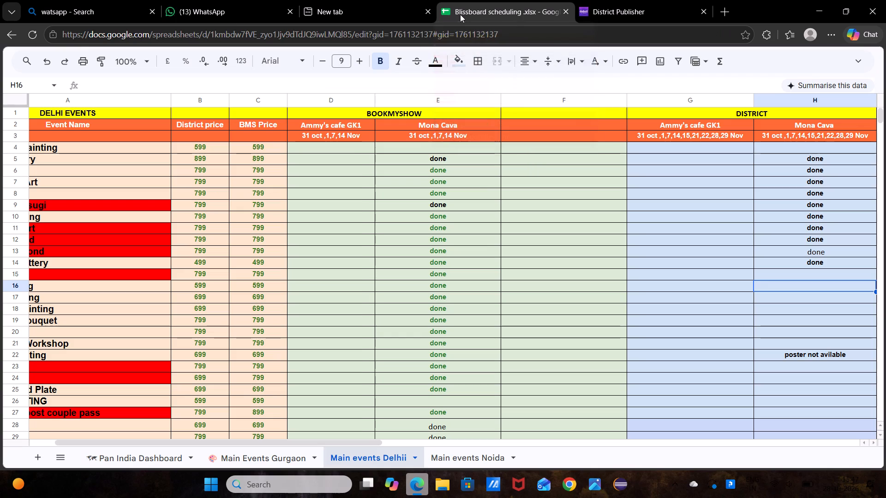
scroll(288, 302, "right", 5)
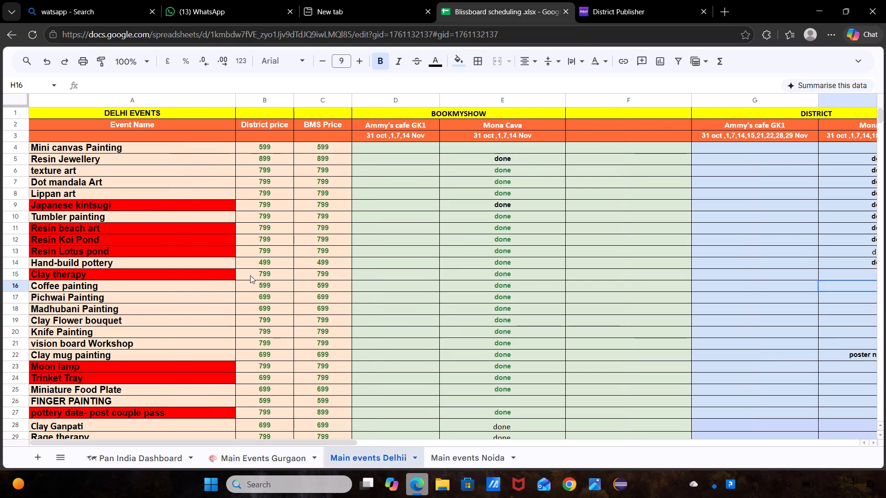
left_click(256, 273)
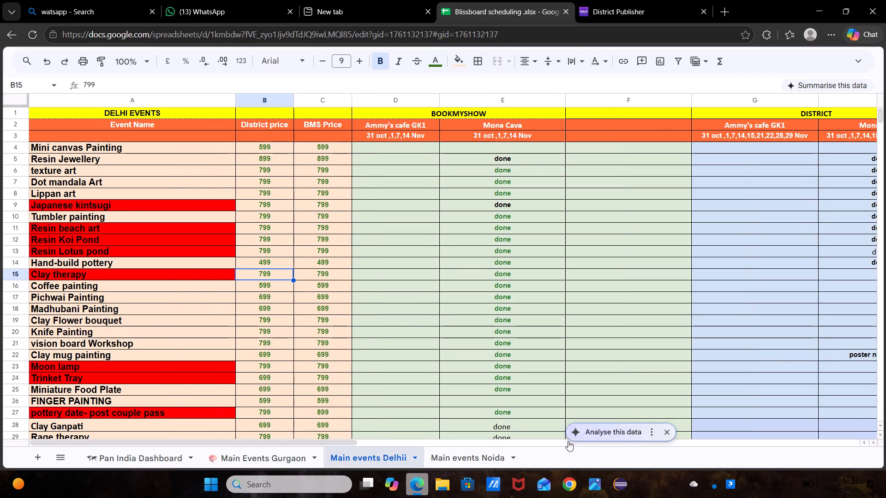
left_click(609, 14)
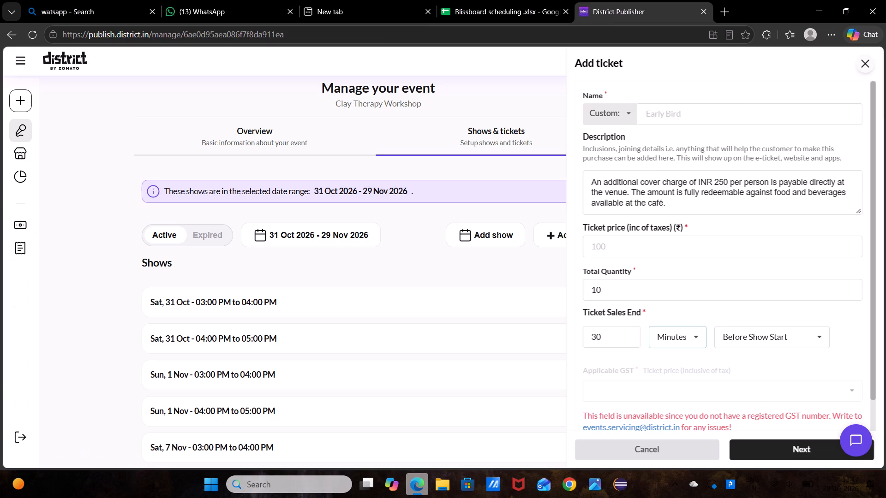
left_click(625, 241)
type("799")
left_click(776, 445)
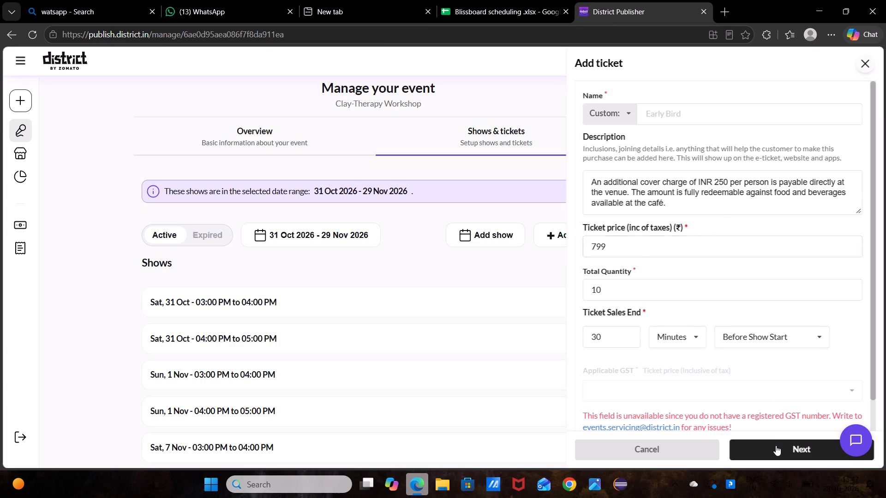
Name the ticket "Entry pass" and add it to all the Clay-Therapy Workshop shows.
left_click(701, 114)
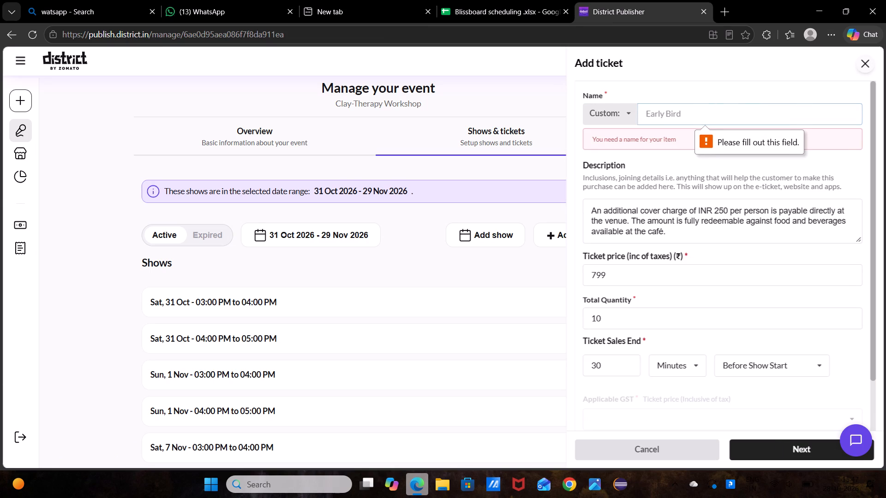
left_click(713, 176)
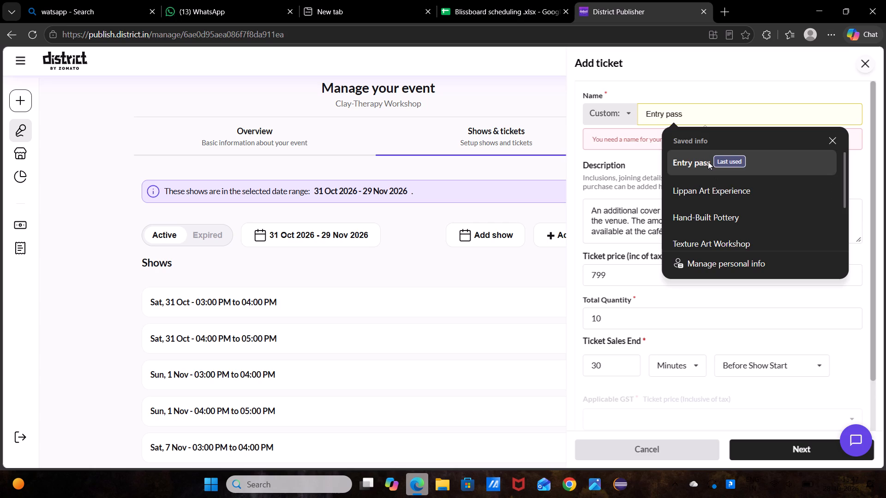
left_click(707, 162)
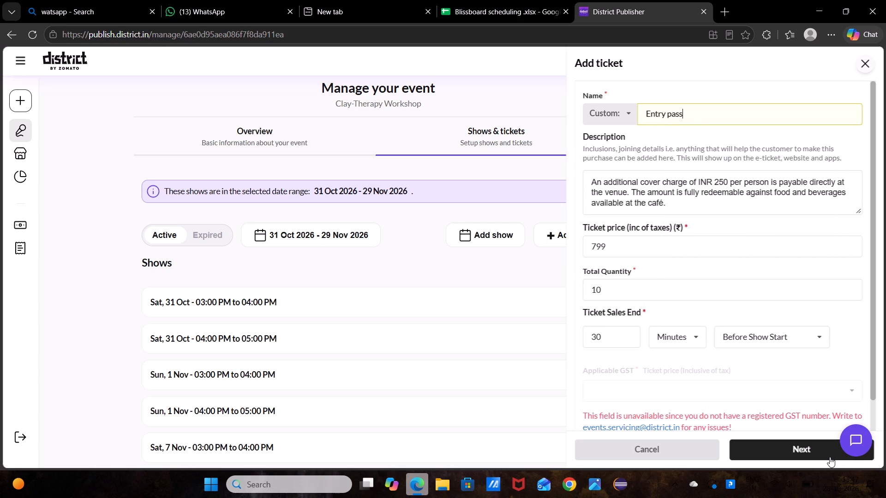
double_click(828, 456)
left_click(828, 456)
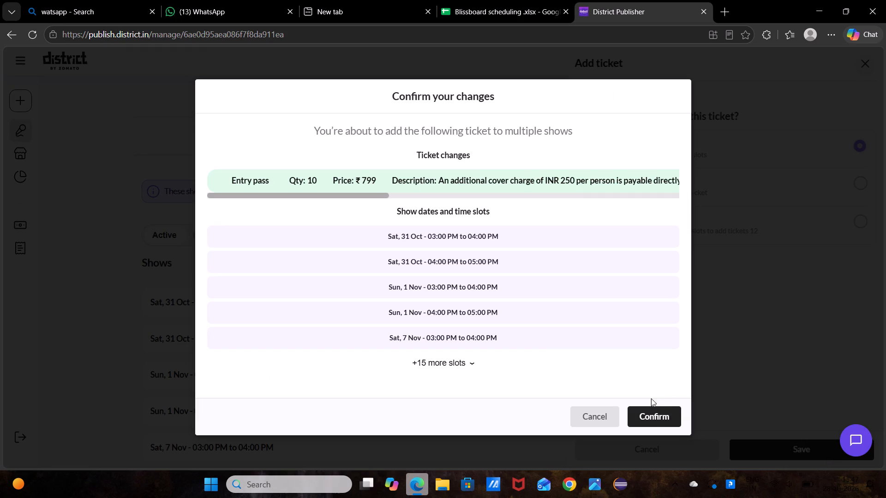
left_click(652, 414)
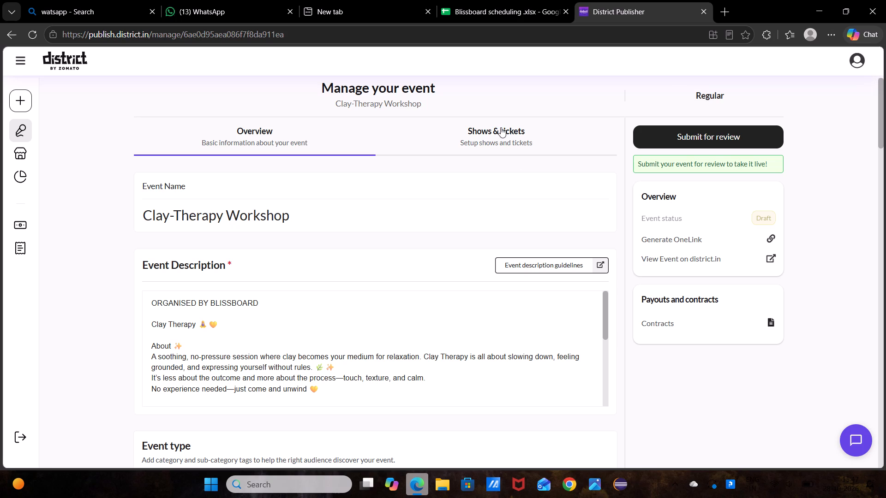
Submit Clay-Therapy Workshop for review and acknowledge the review notice.
left_click(716, 133)
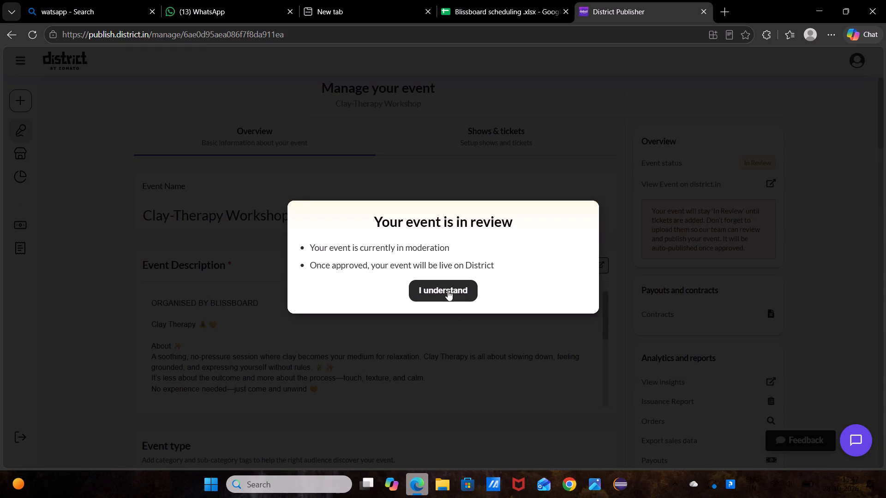
left_click(449, 288)
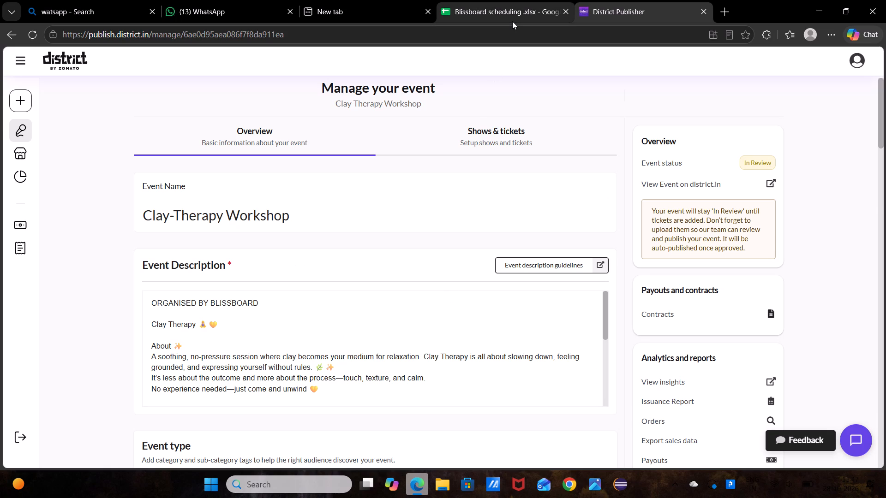
Mark Clay therapy as "done" in the District Mona Cava column of the scheduling spreadsheet.
left_click(515, 12)
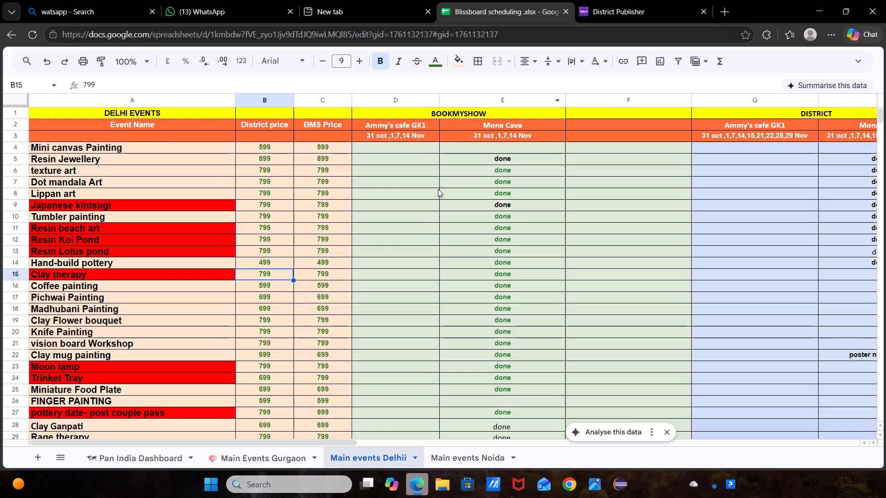
scroll(461, 272, "left", 4)
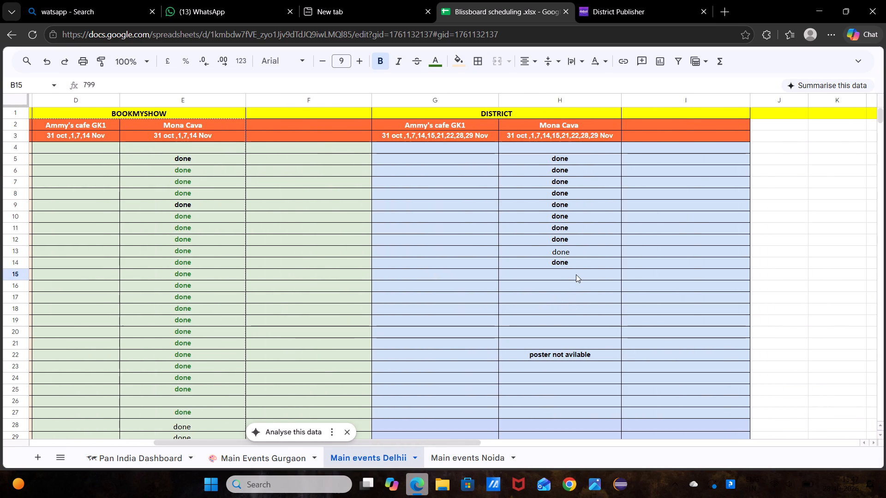
left_click(576, 274)
key("d")
key("Return")
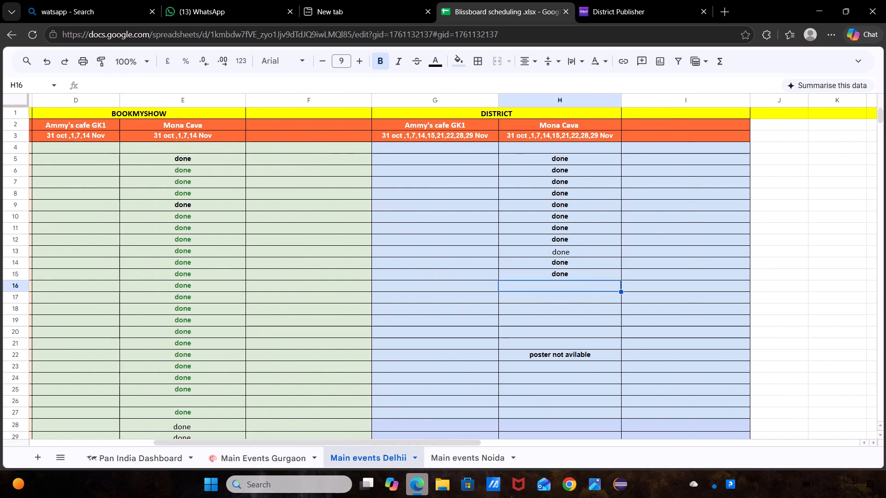
Check the next event in the scheduling spreadsheet, search the District events for "coffe" and open Coffee-Painting Workshop.
scroll(576, 274, "right", 7)
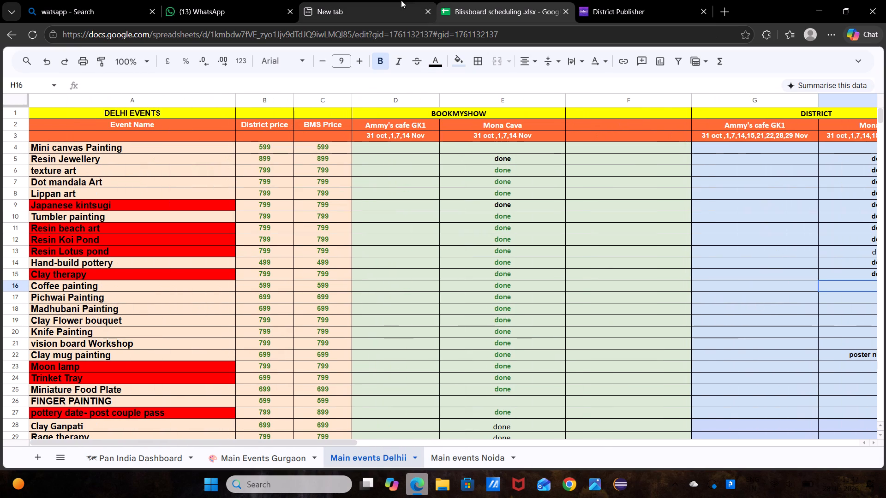
left_click(599, 4)
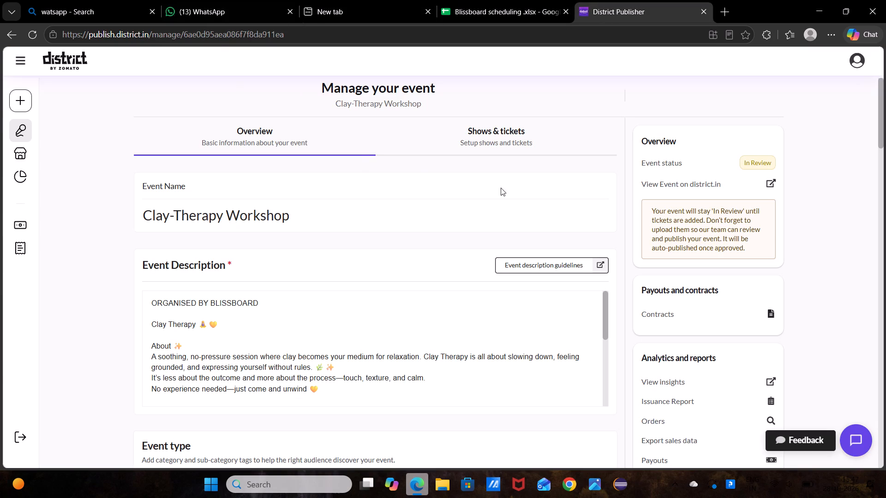
left_click(3, 31)
left_click_drag(267, 199, 200, 205)
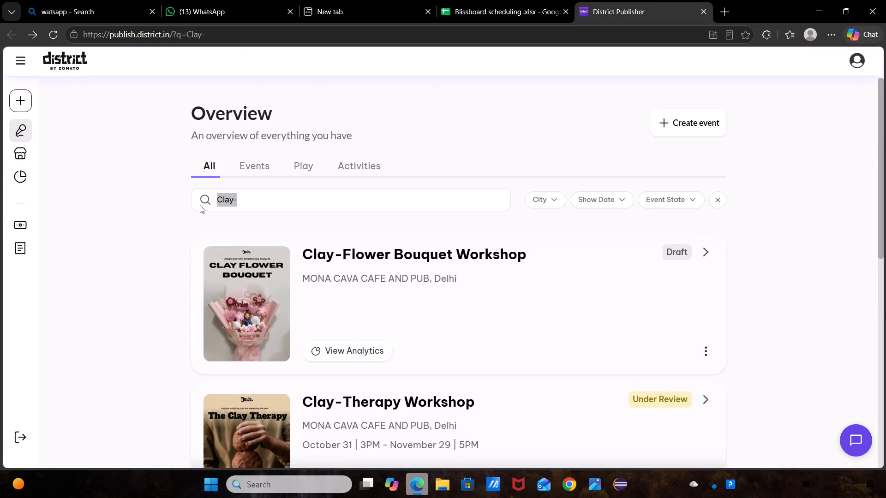
type("coffe")
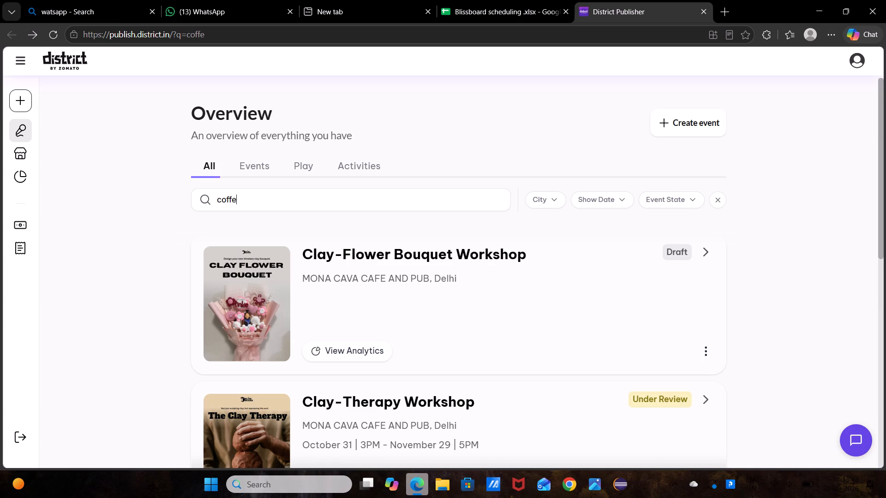
left_click(424, 319)
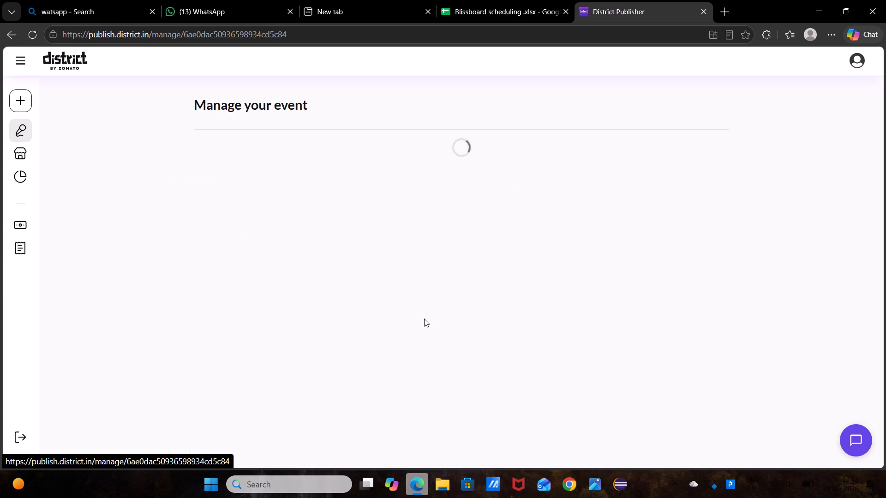
Set Coffee-Painting Workshop as a weekly recurring event from 31 Oct to 29 Nov, repeating on Saturdays and Sundays.
left_click(503, 136)
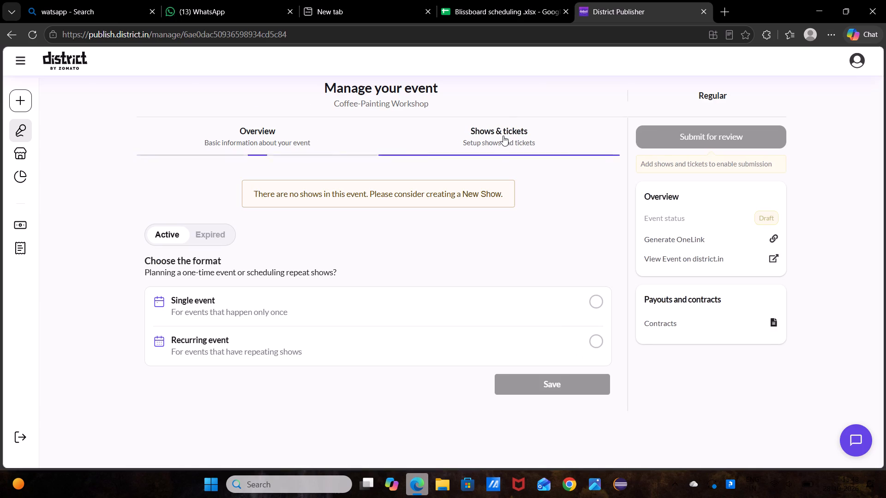
left_click(554, 333)
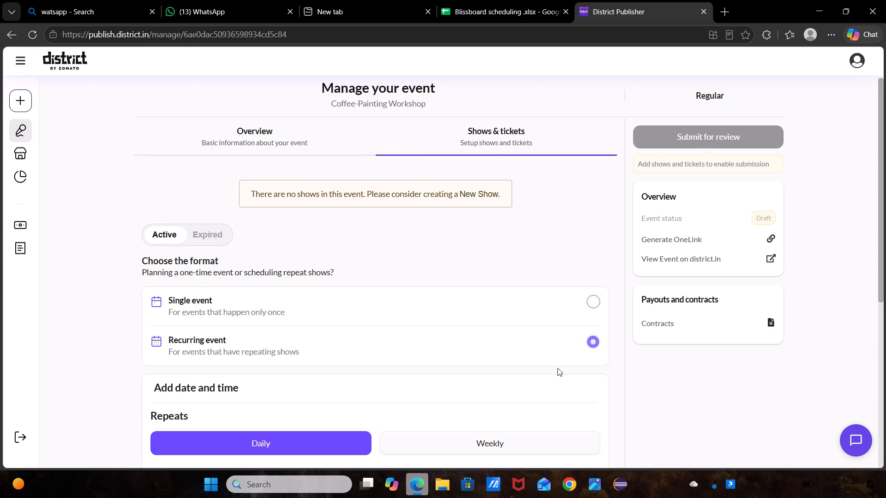
left_click(547, 448)
scroll(547, 448, "down", 3)
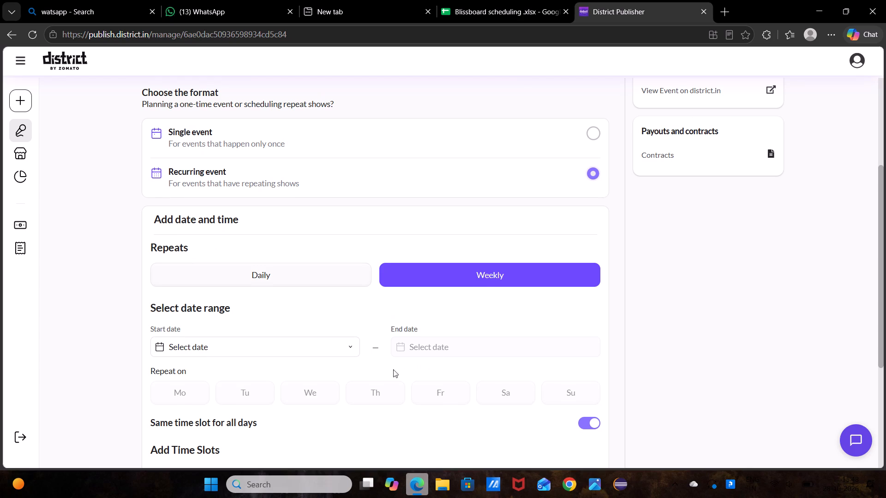
left_click(344, 351)
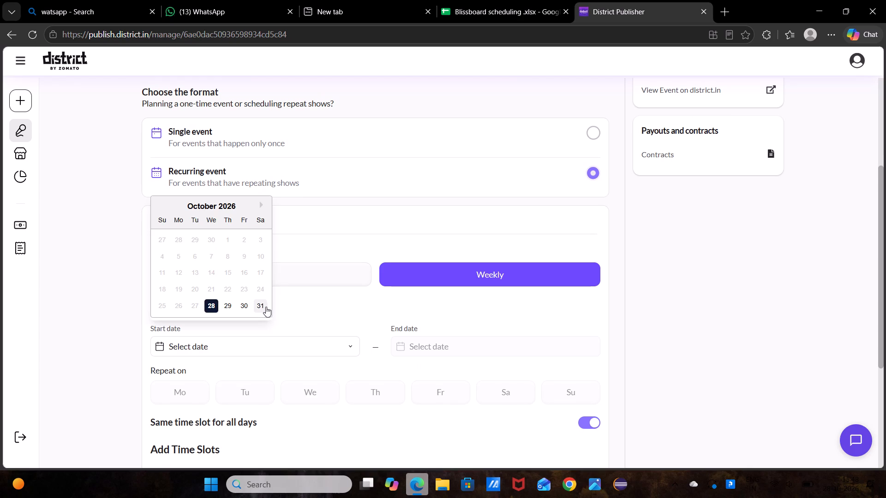
left_click(265, 308)
left_click(458, 349)
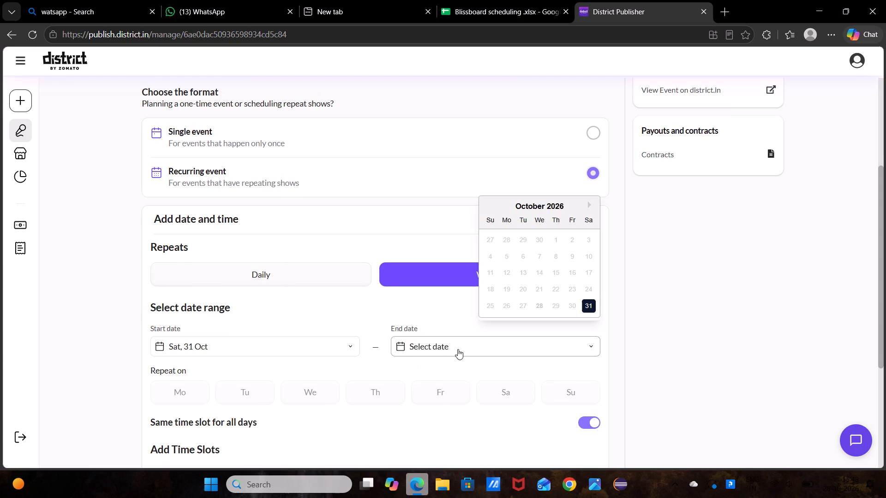
left_click(588, 207)
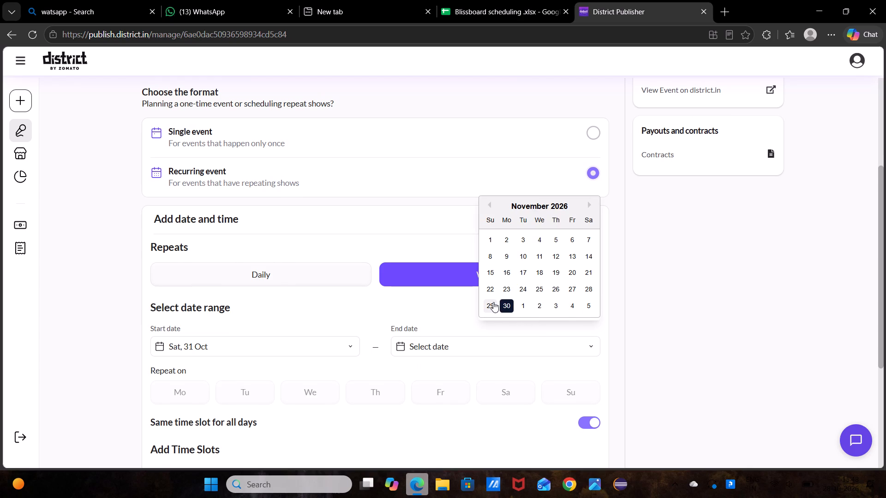
left_click(493, 302)
left_click_drag(526, 408, 526, 395)
left_click(526, 395)
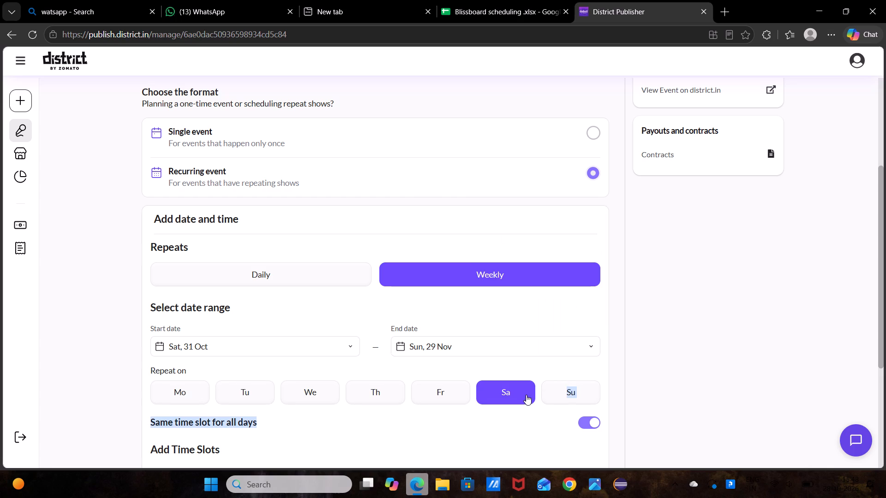
left_click(563, 398)
Add time slots 03:00 PM to 04:00 PM and 04:00 PM to 05:00 PM, and save the Coffee-Painting Workshop shows.
scroll(563, 398, "down", 3)
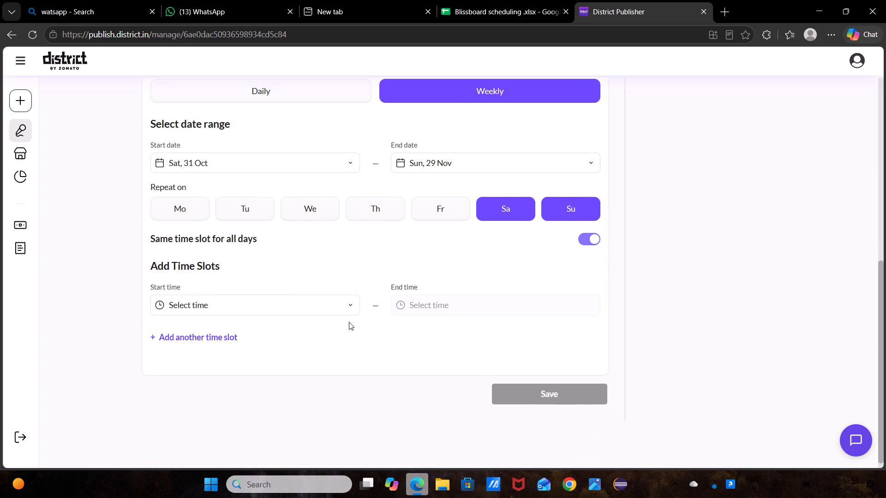
left_click(347, 312)
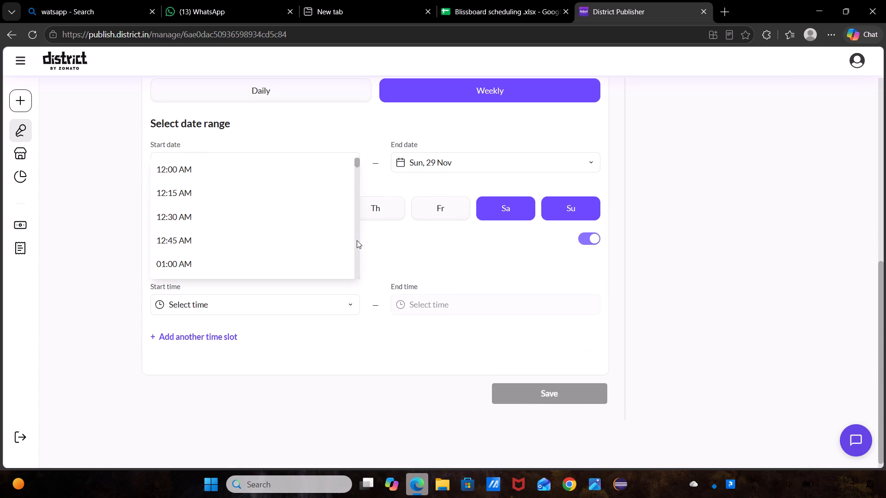
left_click(357, 243)
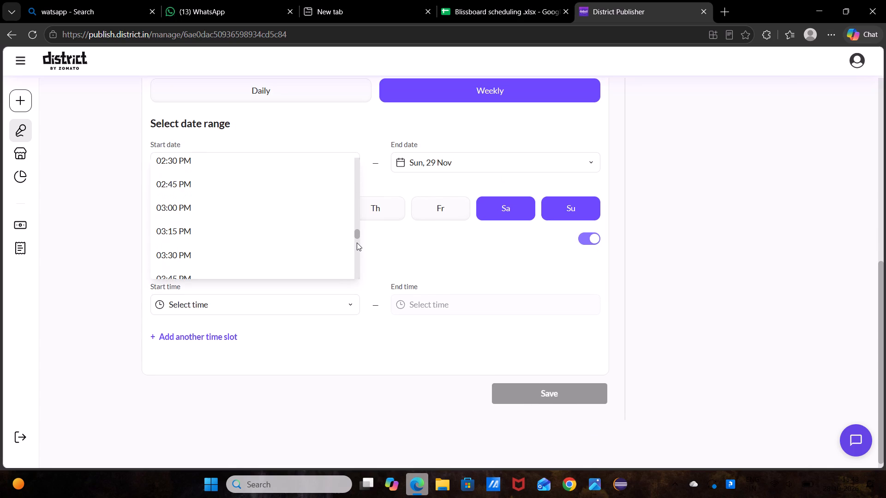
left_click(201, 210)
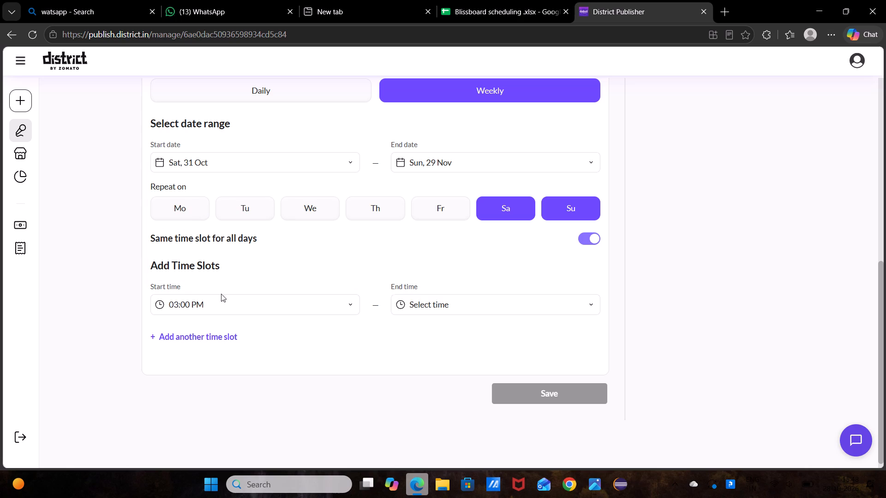
left_click(205, 337)
left_click(205, 337)
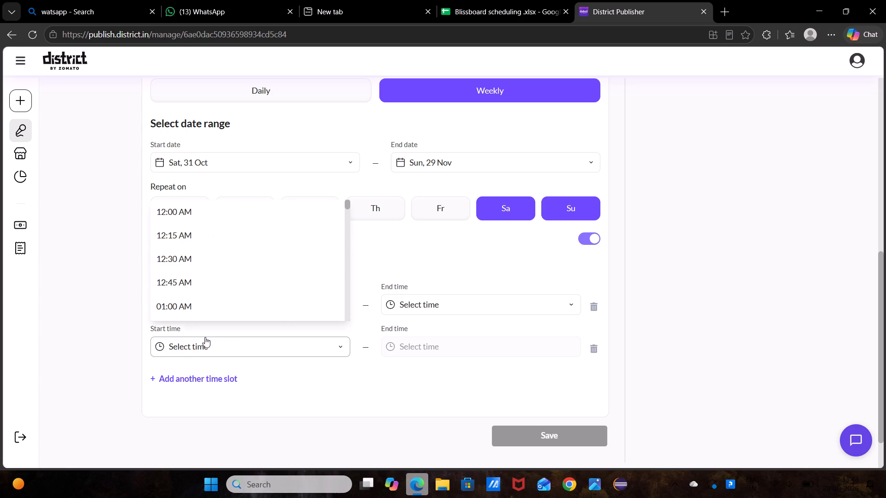
left_click(346, 299)
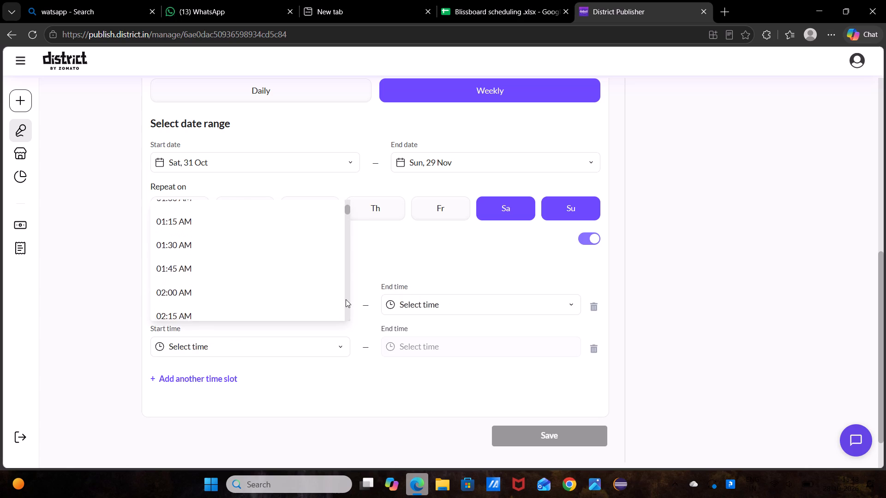
triple_click(346, 299)
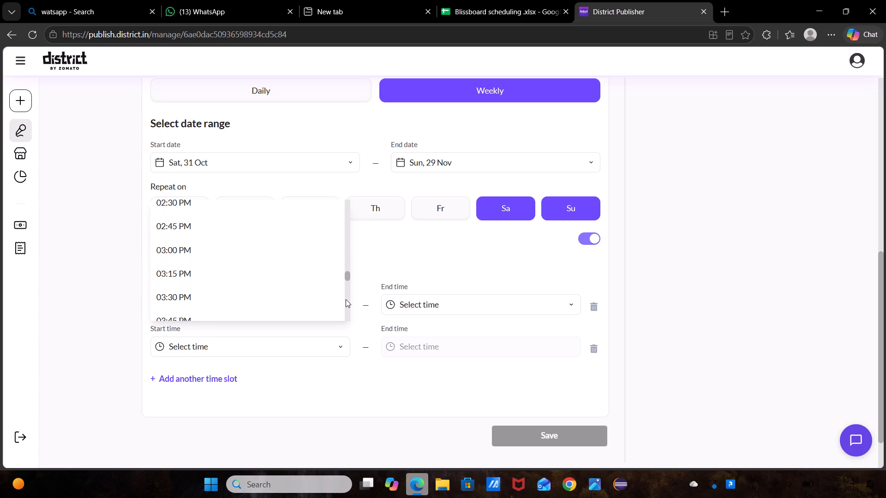
left_click(346, 299)
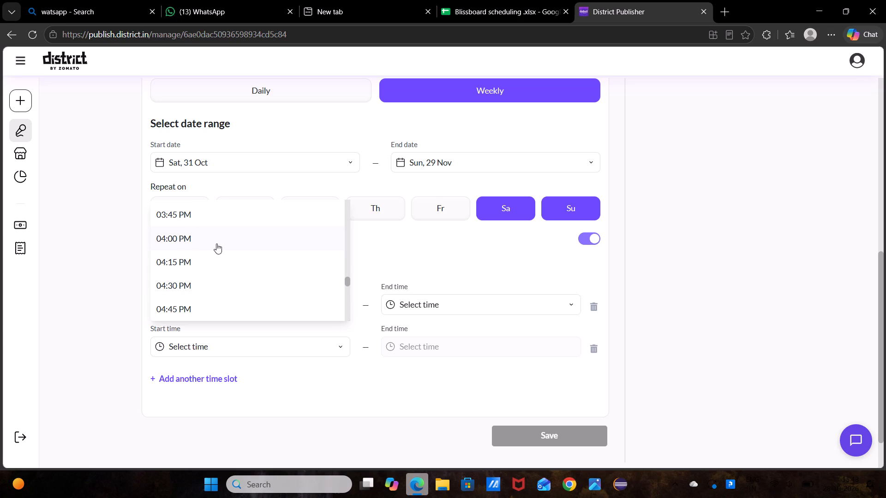
left_click(216, 243)
left_click(471, 300)
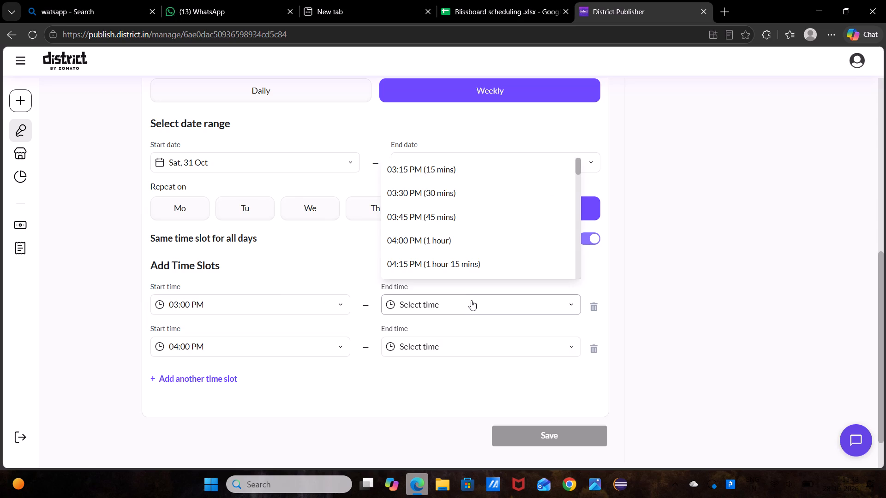
left_click(474, 235)
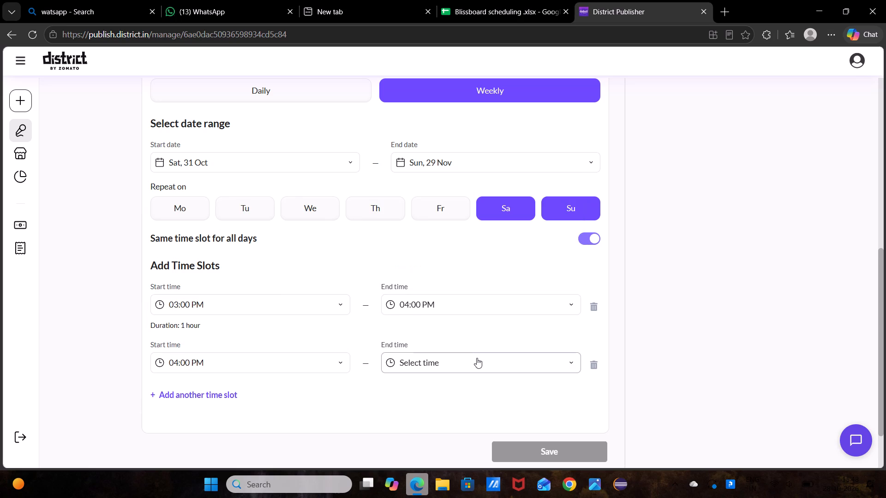
left_click(477, 358)
left_click(469, 297)
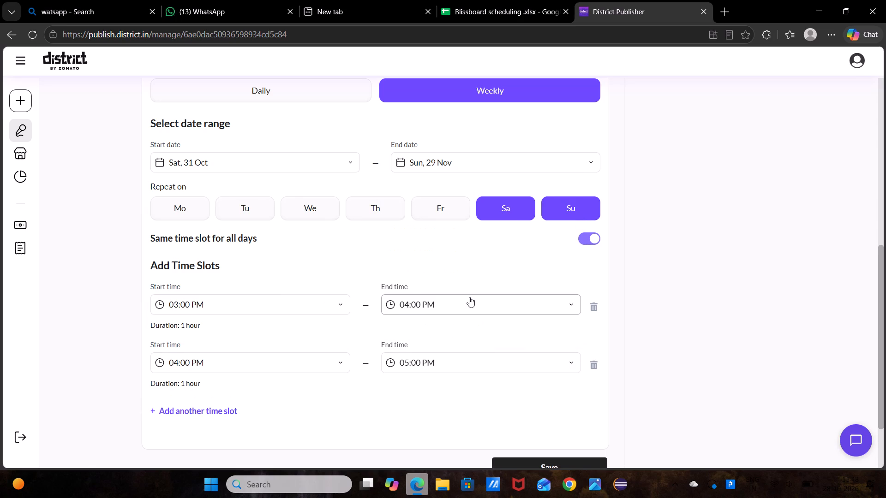
scroll(547, 442, "down", 3)
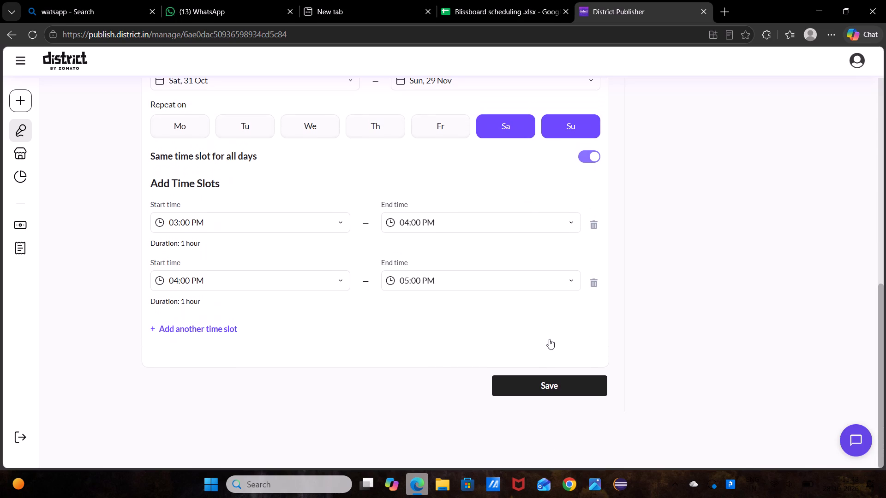
left_click(547, 387)
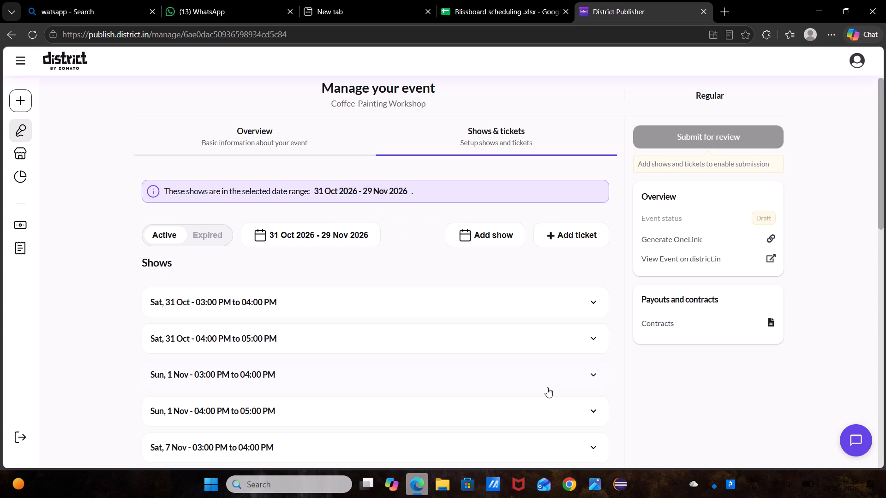
Start a custom ticket named "Entry pass" with the copied INR 250 cover charge description, price 799 and total quantity 10.
left_click(599, 233)
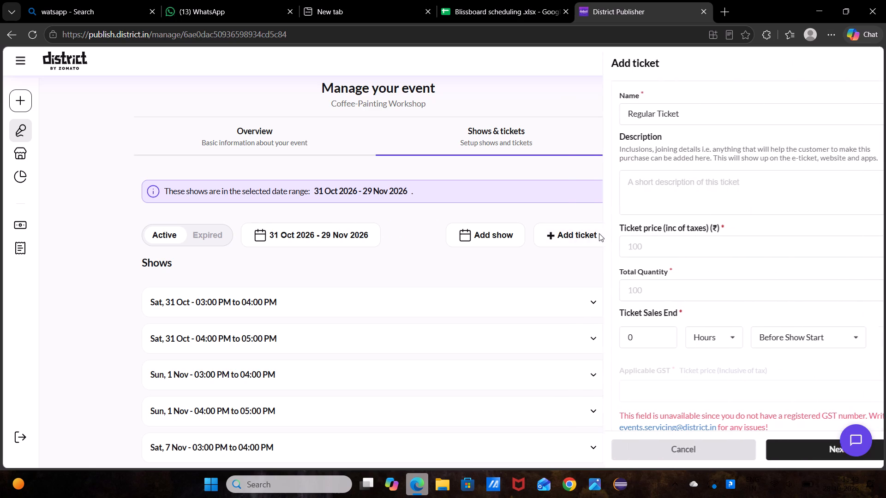
left_click(697, 196)
key("ctrl+v")
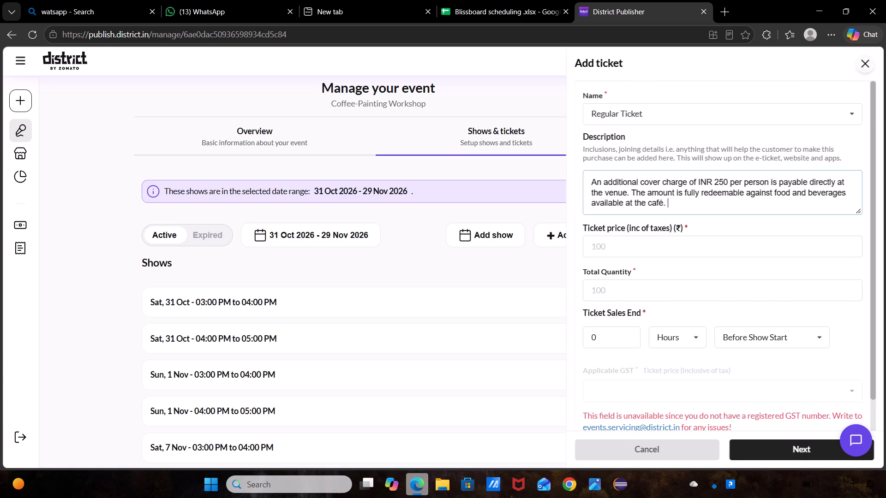
left_click(722, 108)
left_click(704, 157)
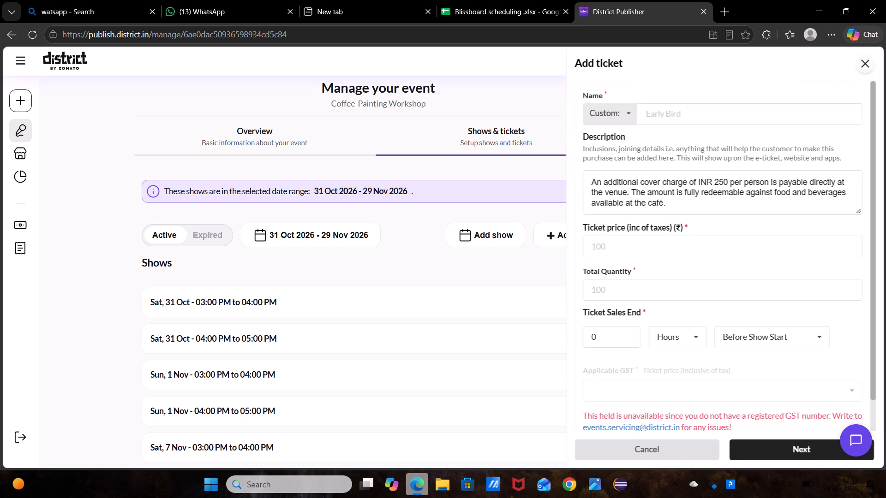
left_click(724, 112)
left_click(712, 164)
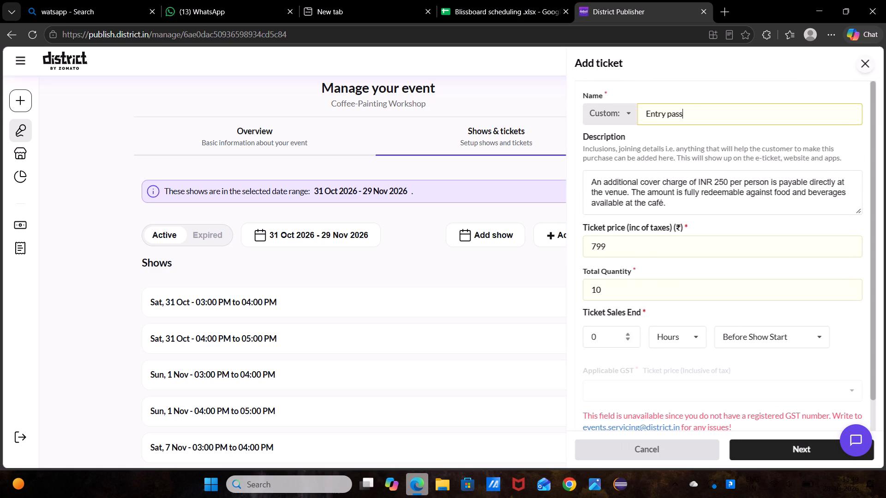
Set the Entry pass ticket sales to end 10 minutes before show start.
left_click(593, 333)
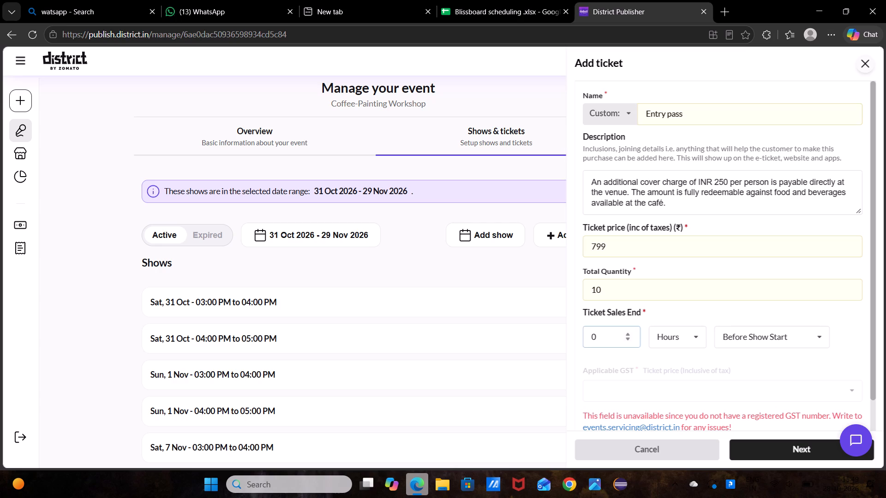
key("1")
left_click(654, 334)
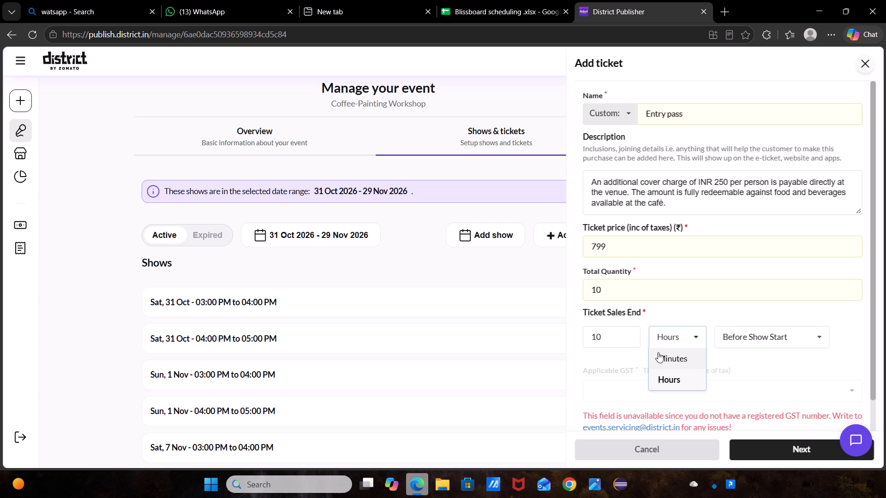
left_click(658, 352)
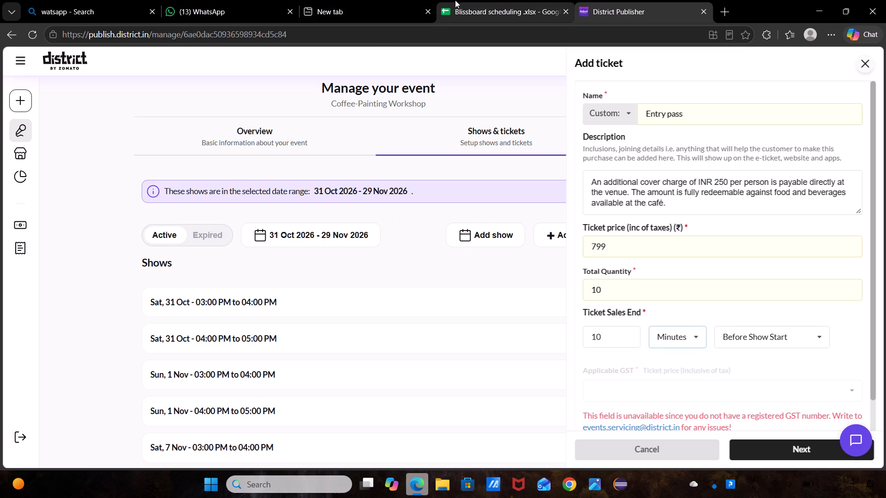
Set the Entry pass price to 599 per the spreadsheet's coffee painting row, and add the ticket to all Coffee-Painting Workshop shows.
left_click(455, 0)
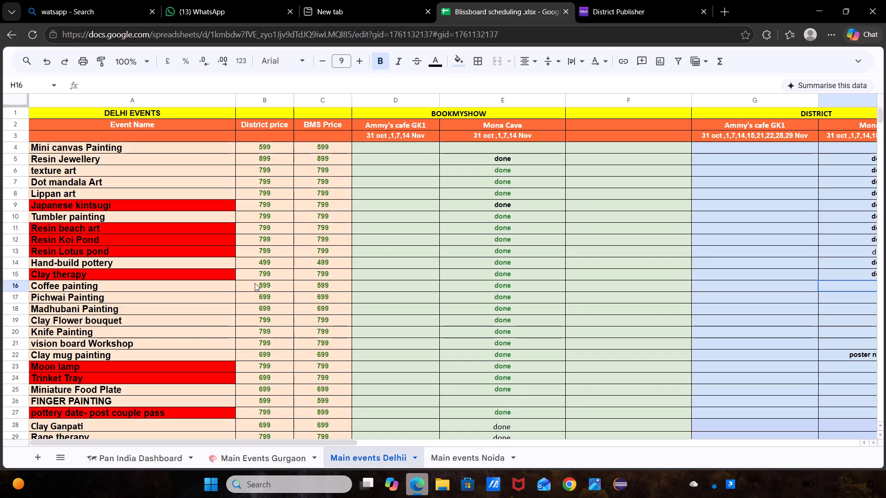
left_click(623, 5)
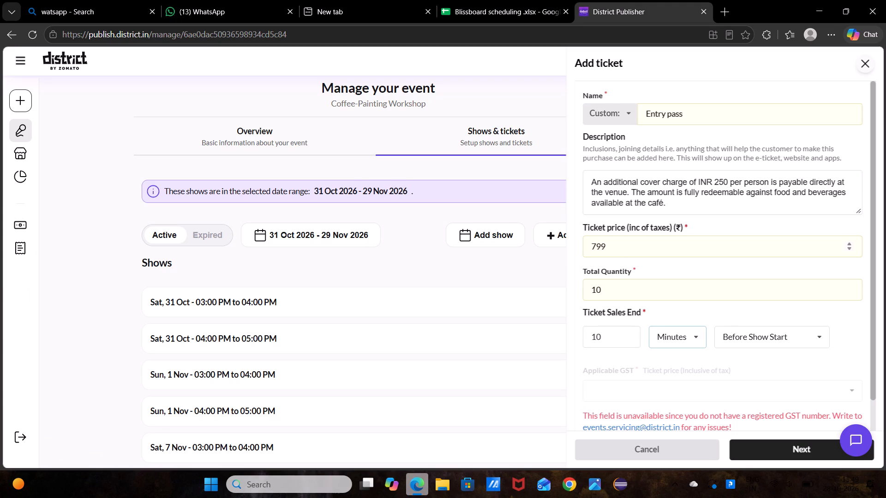
left_click(597, 247)
key("BackSpace")
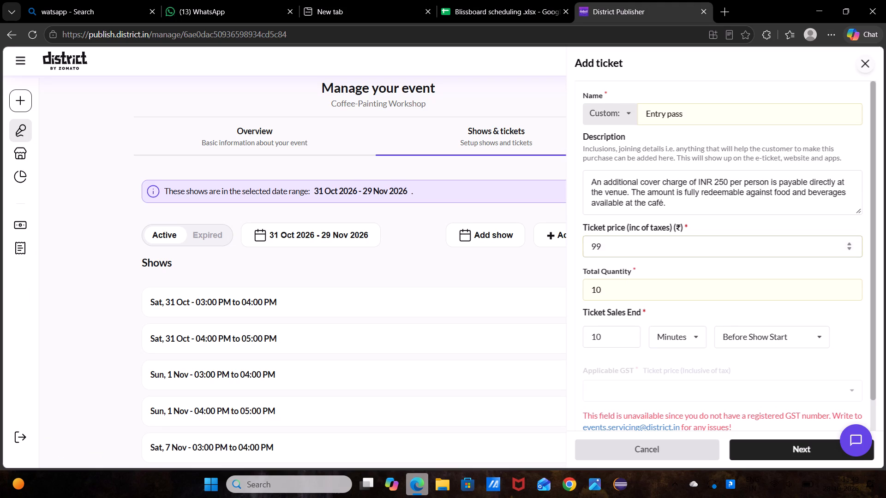
key("5")
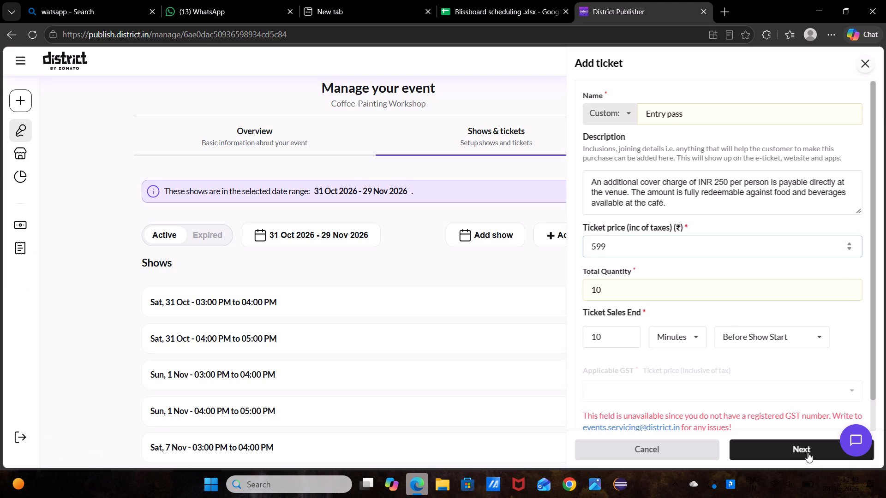
left_click(807, 448)
left_click(807, 448)
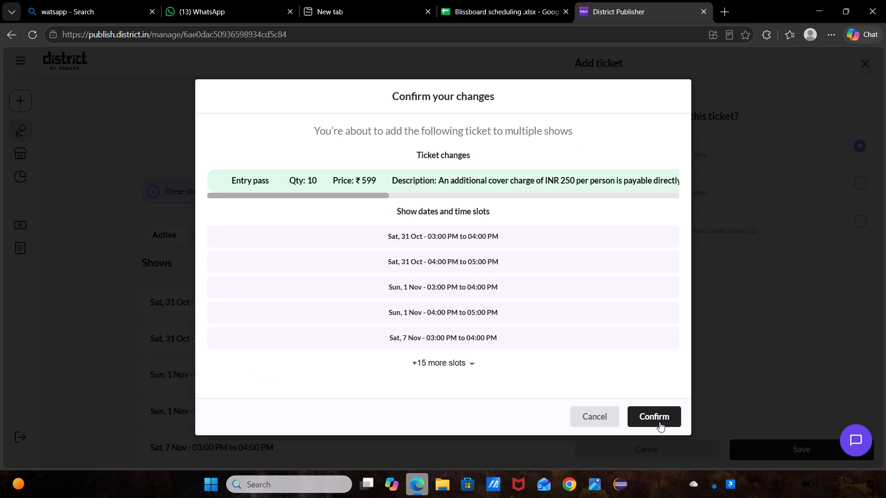
left_click(659, 422)
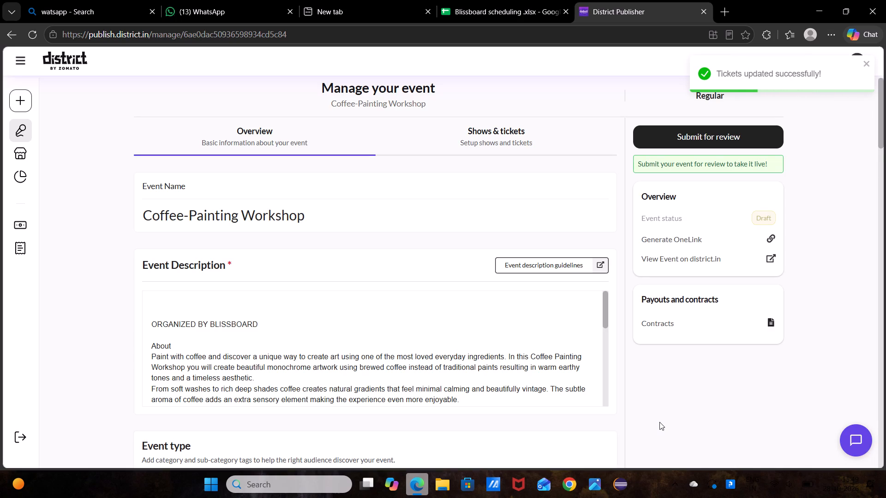
Disable only the Sun, 8 Nov 03:00 PM to 04:00 PM show of the Coffee-Painting Workshop.
left_click(504, 137)
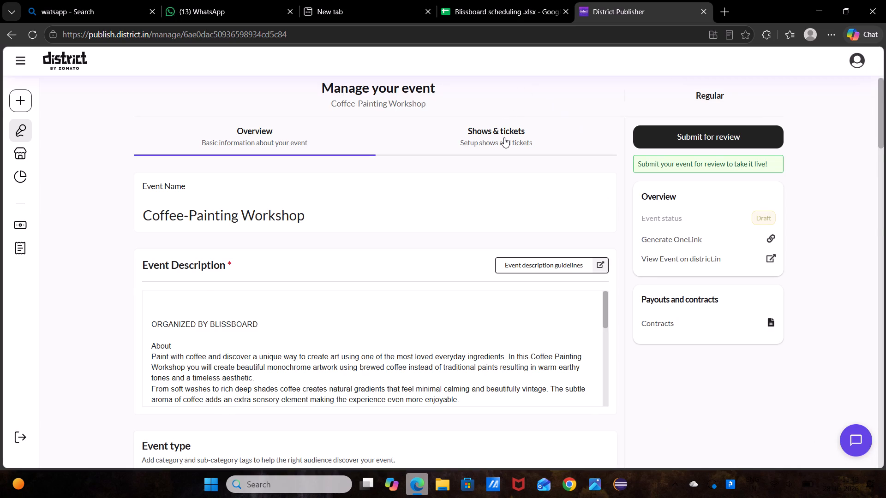
scroll(456, 285, "down", 5)
scroll(426, 243, "up", 2)
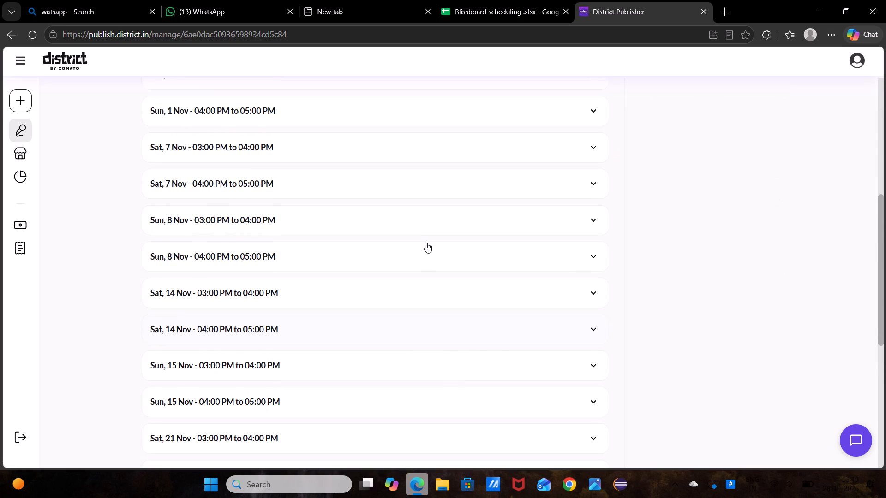
left_click(434, 228)
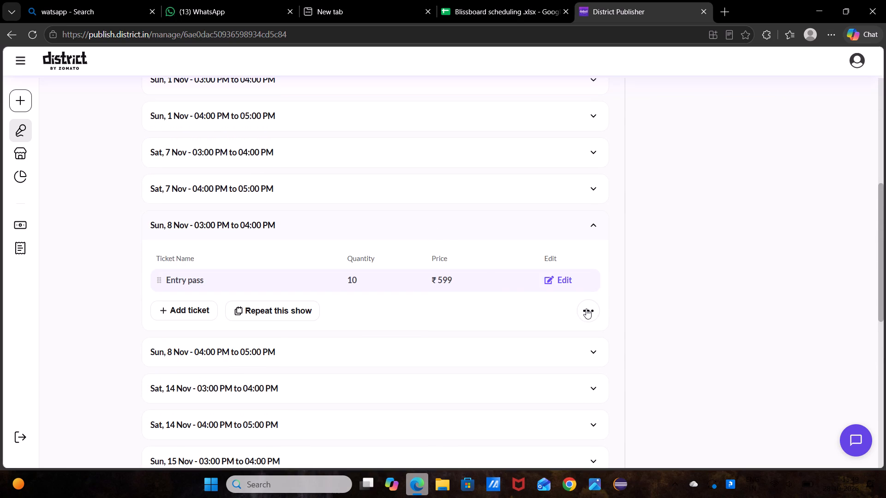
left_click(587, 308)
left_click(538, 331)
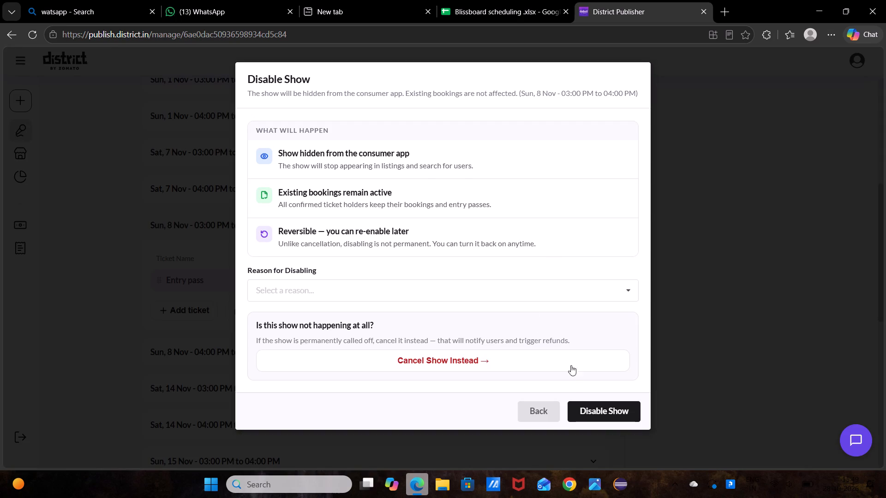
left_click(582, 408)
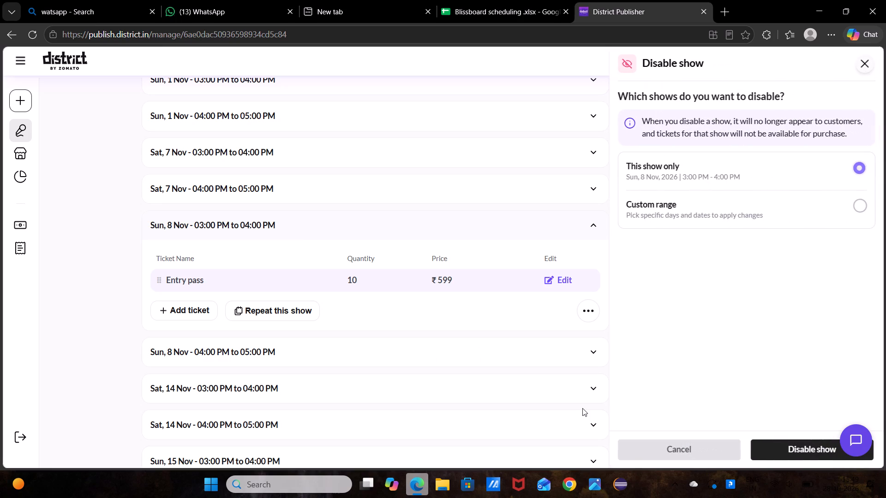
left_click(796, 450)
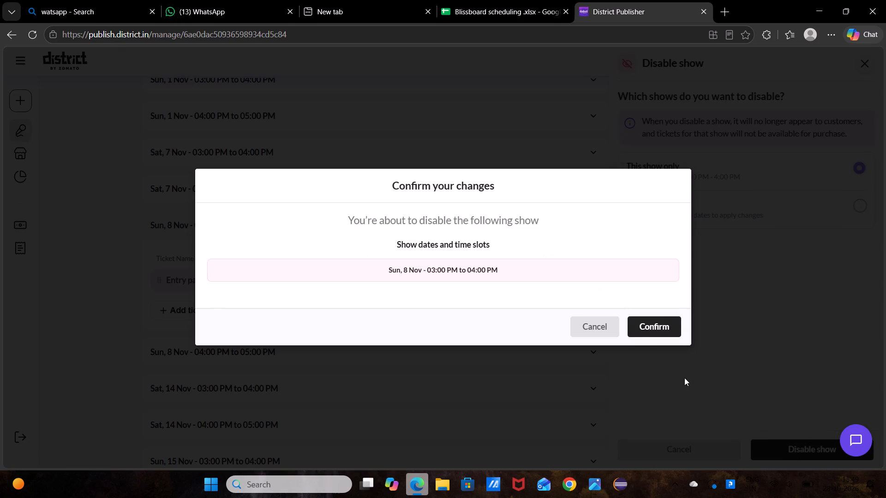
left_click(642, 326)
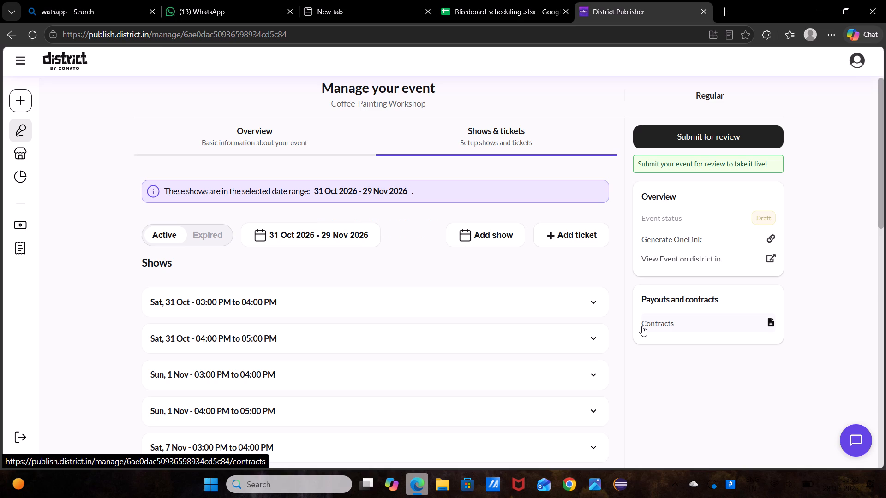
Disable only the Sun, 8 Nov 04:00 PM to 05:00 PM show of the Coffee-Painting Workshop.
scroll(530, 373, "down", 3)
left_click(530, 381)
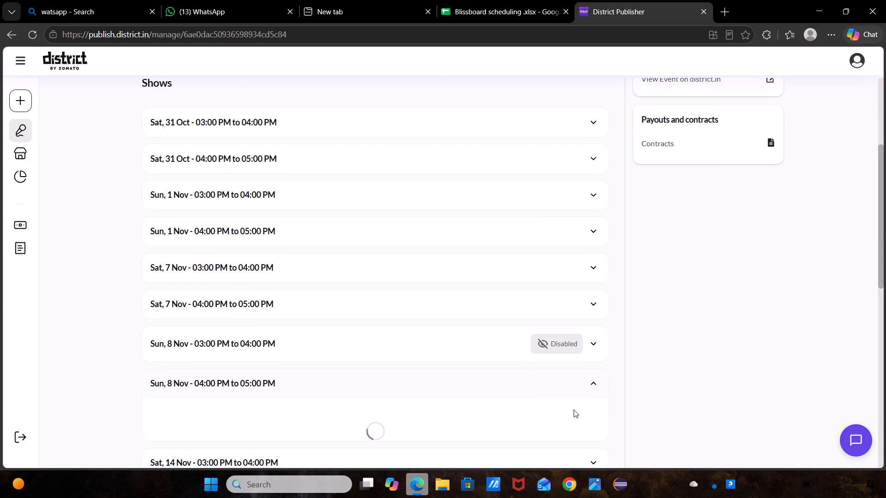
scroll(568, 436, "down", 2)
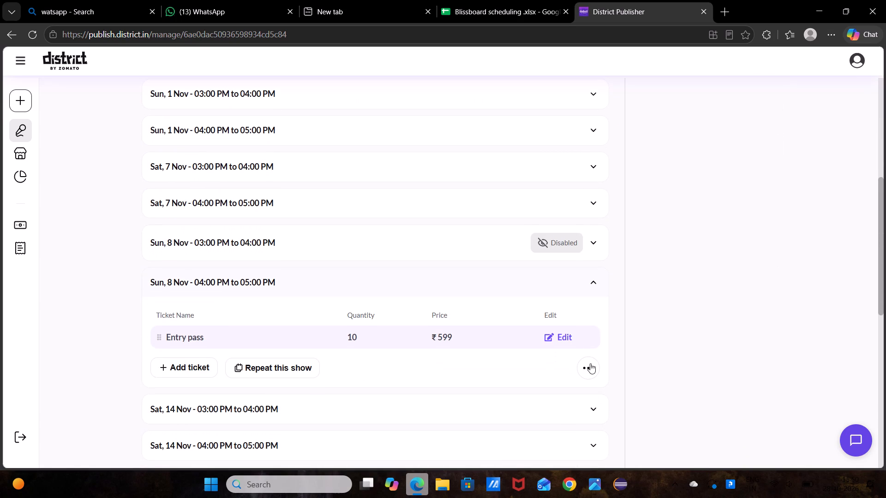
left_click(590, 365)
left_click(531, 385)
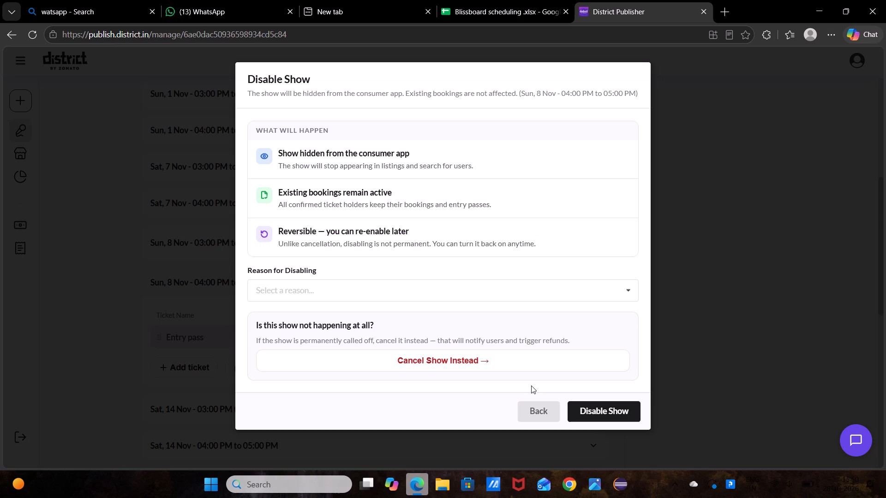
left_click(633, 407)
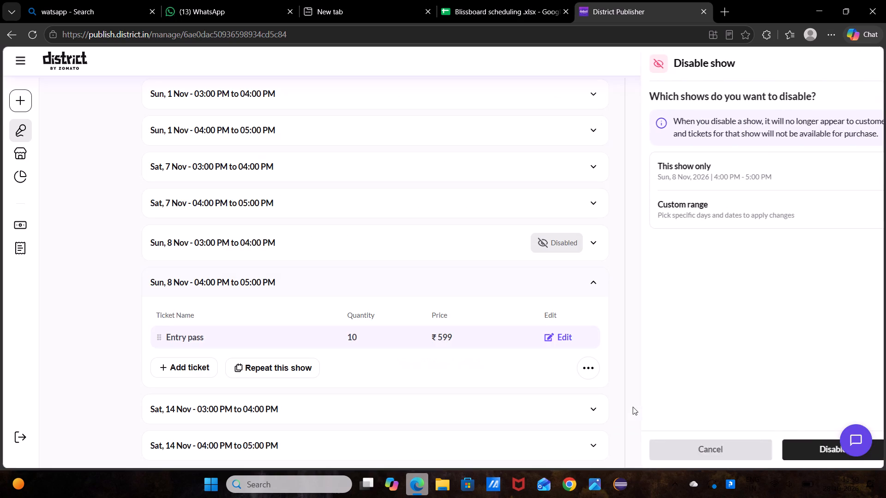
left_click(778, 456)
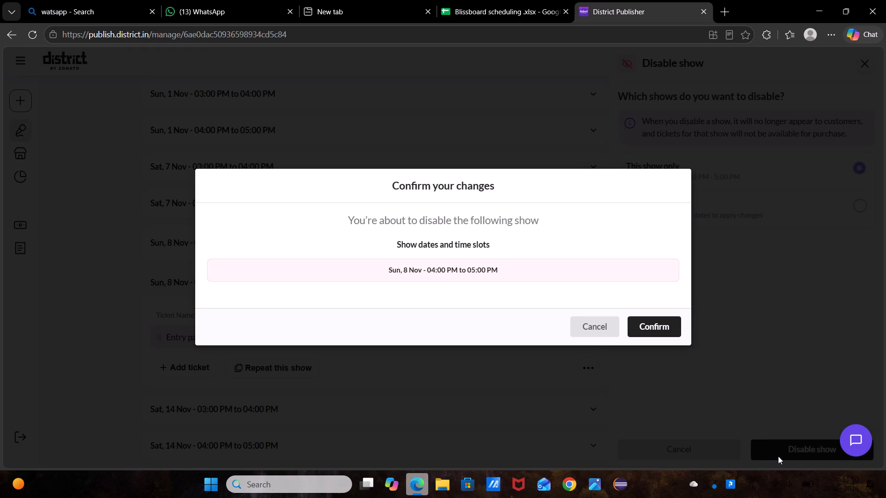
left_click(670, 322)
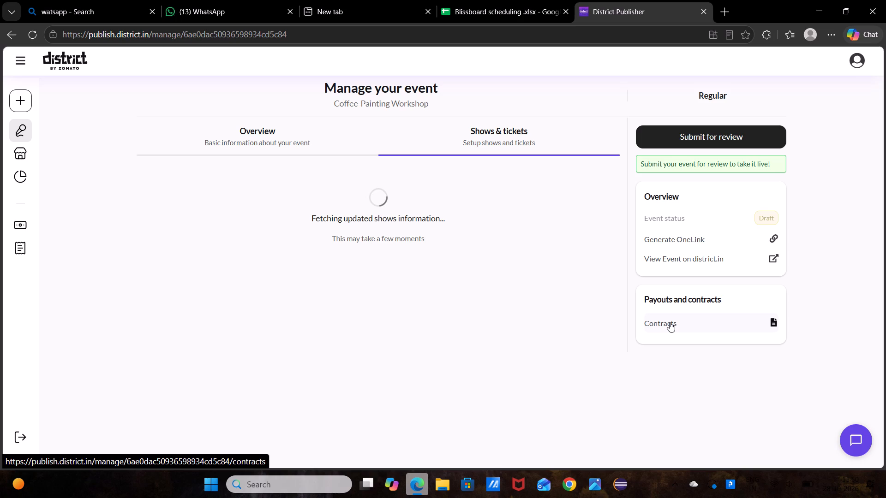
Submit the Coffee-Painting Workshop for review and acknowledge the review notice.
scroll(670, 322, "down", 6)
left_click(530, 247)
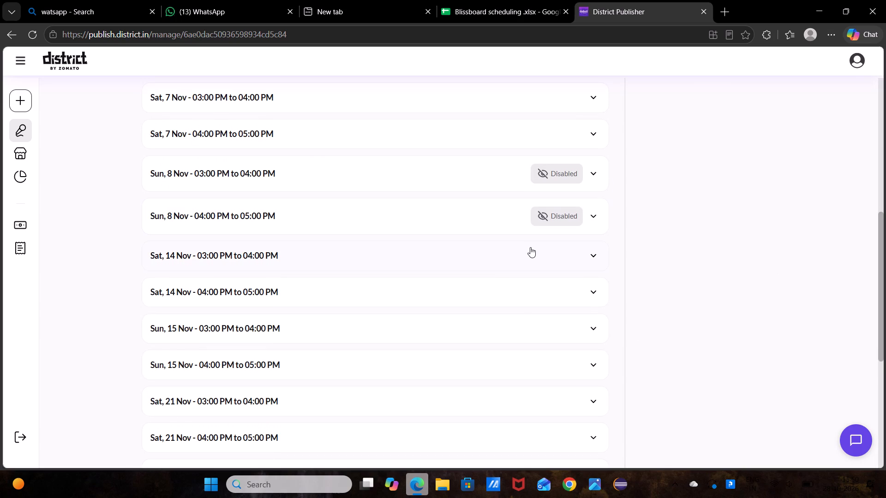
scroll(538, 265, "up", 9)
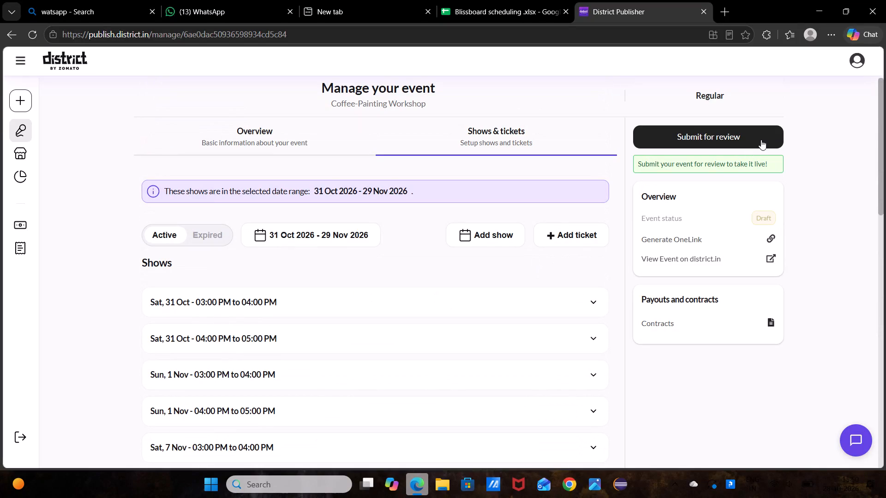
left_click(757, 134)
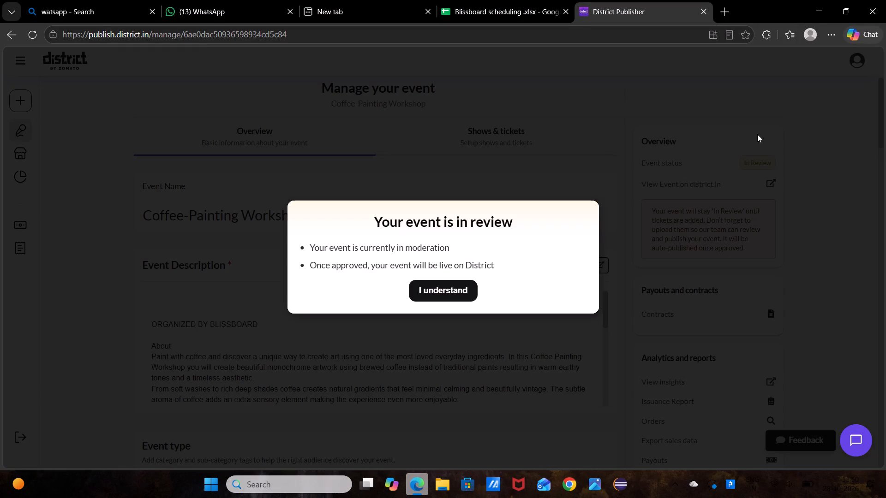
left_click(449, 290)
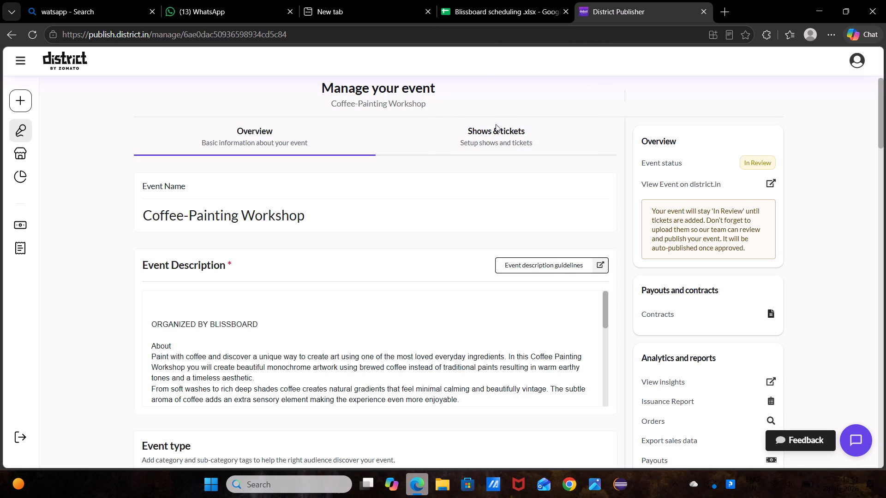
Check the next workshop in the scheduling spreadsheet, search District events for "pichw", and open the Mona Cava Pichwai -Painting Experience draft.
left_click(527, 14)
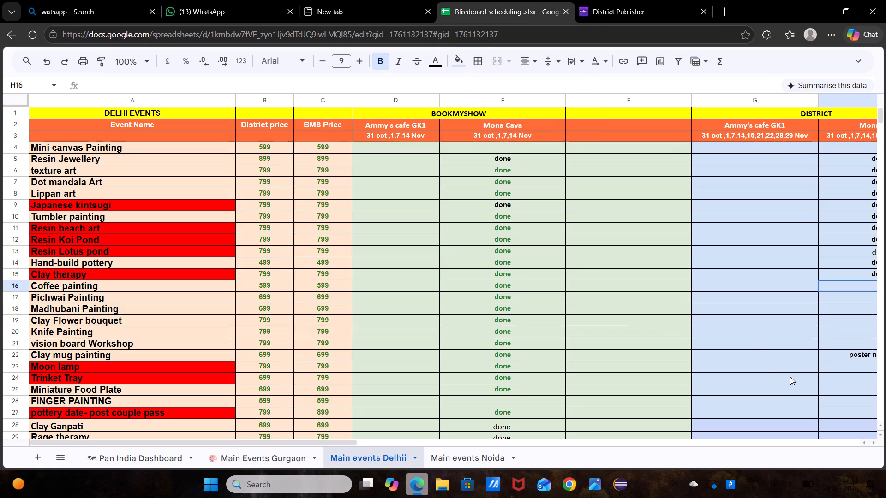
left_click(608, 1)
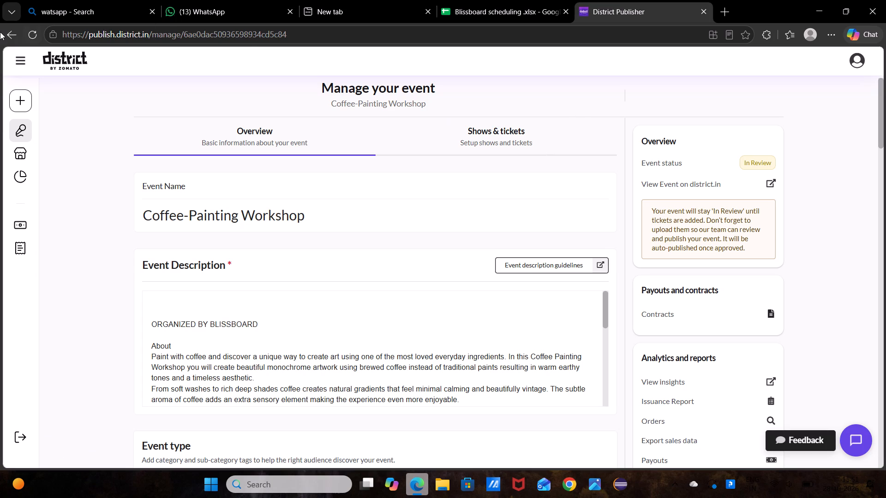
left_click(0, 31)
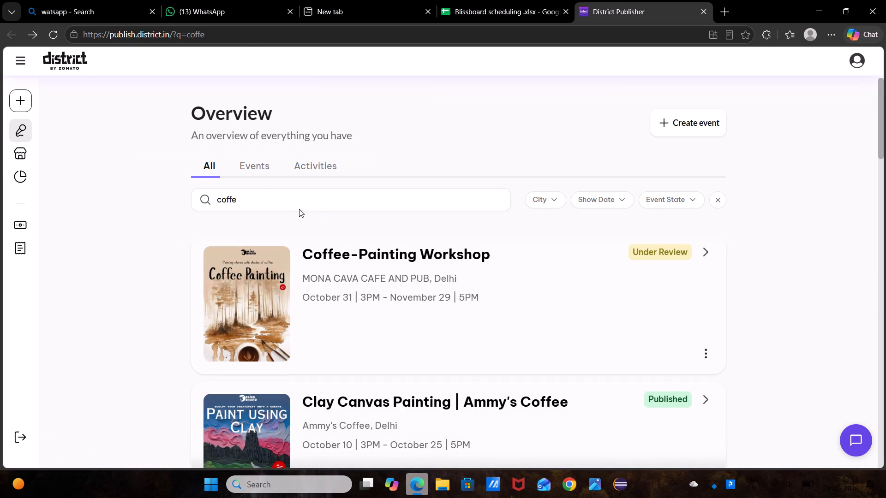
left_click_drag(291, 196, 131, 197)
type("pichw")
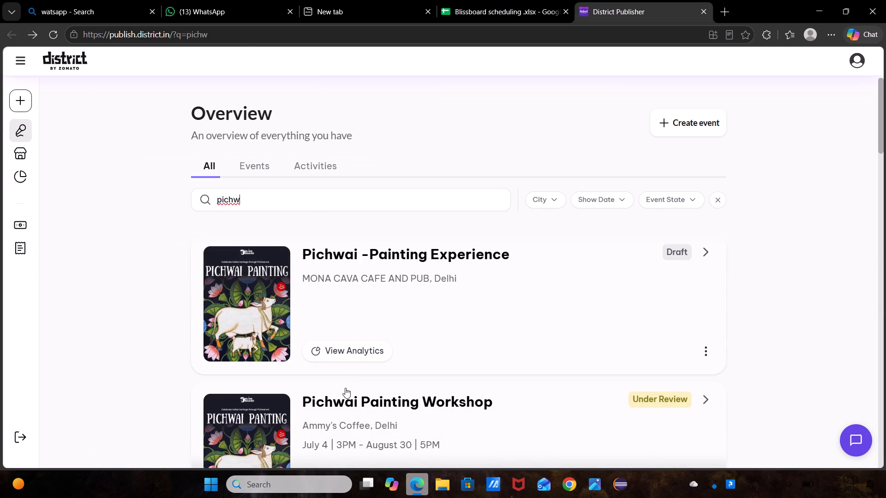
left_click(373, 320)
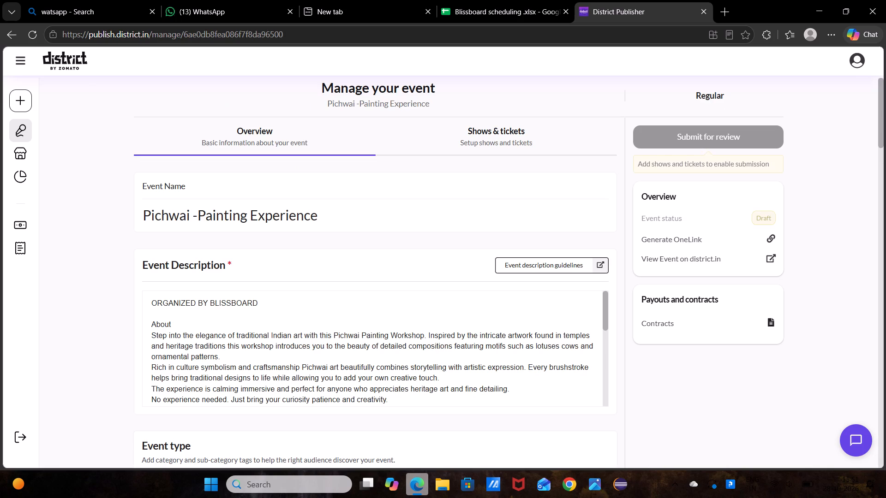
Set Pichwai -Painting Experience as a weekly recurring event from 31 Oct to 29 Nov, repeating on Saturdays and Sundays.
left_click(525, 144)
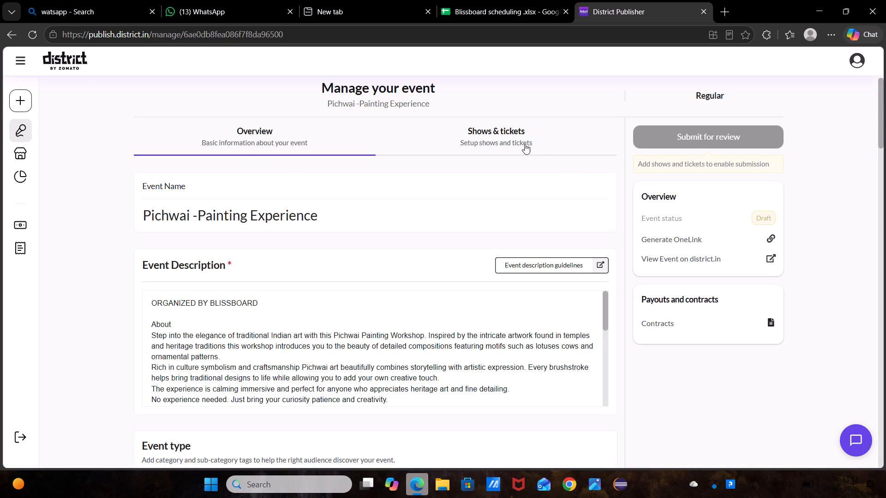
left_click(581, 339)
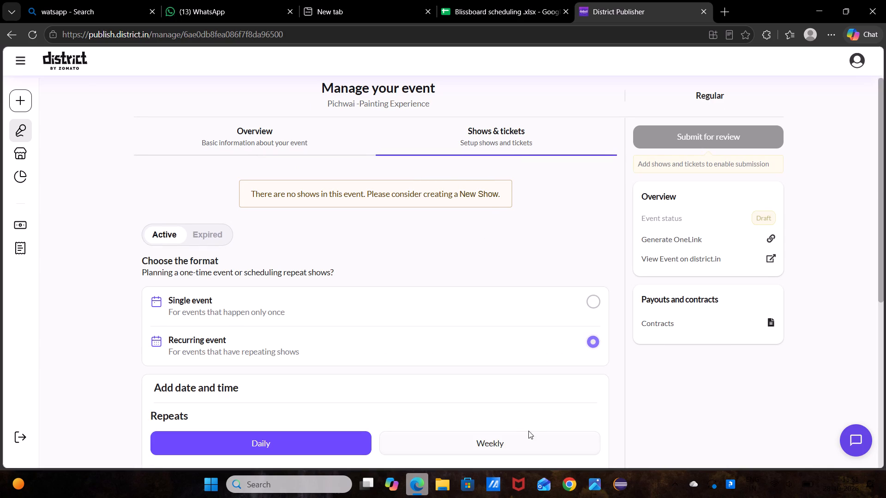
left_click(527, 434)
scroll(527, 434, "down", 3)
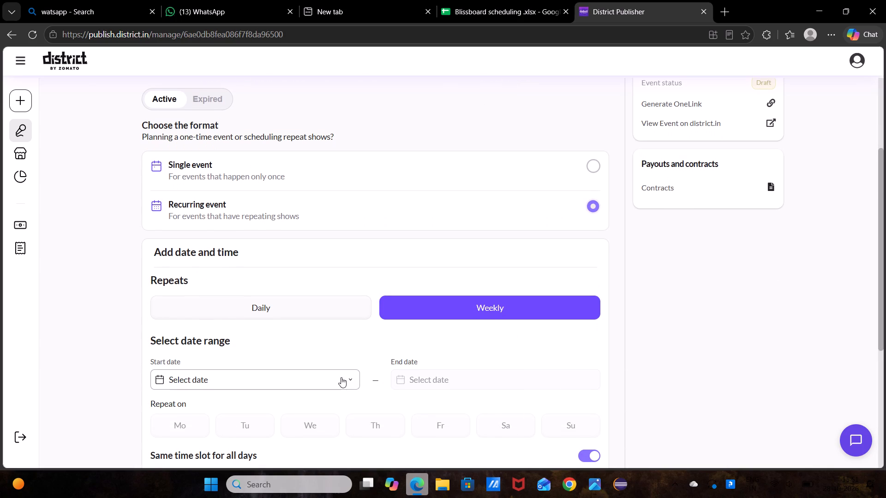
left_click(341, 377)
left_click(257, 342)
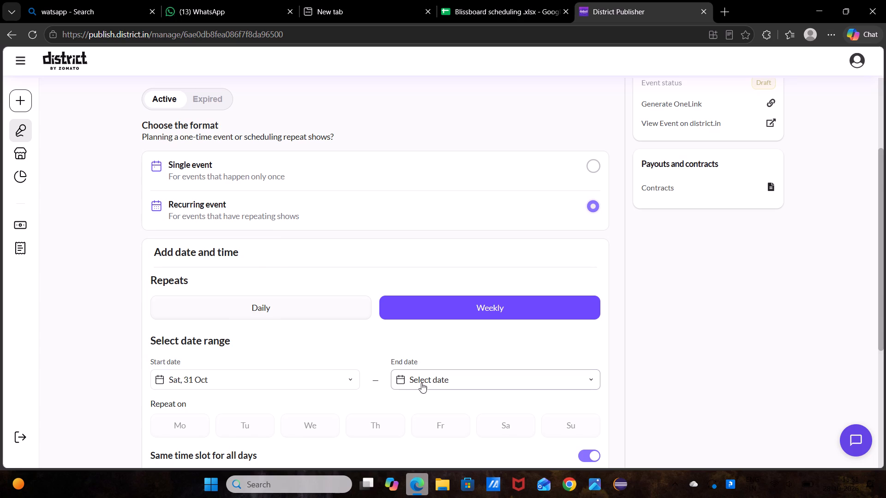
left_click(450, 386)
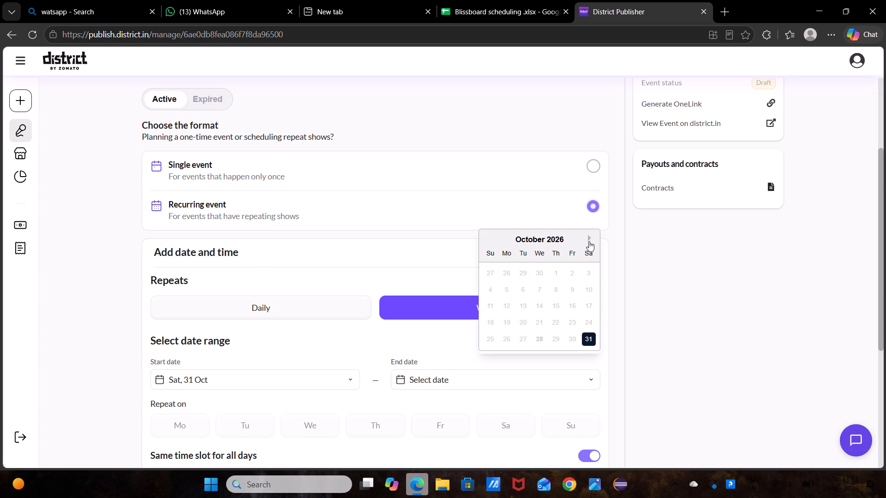
left_click(590, 240)
left_click(488, 337)
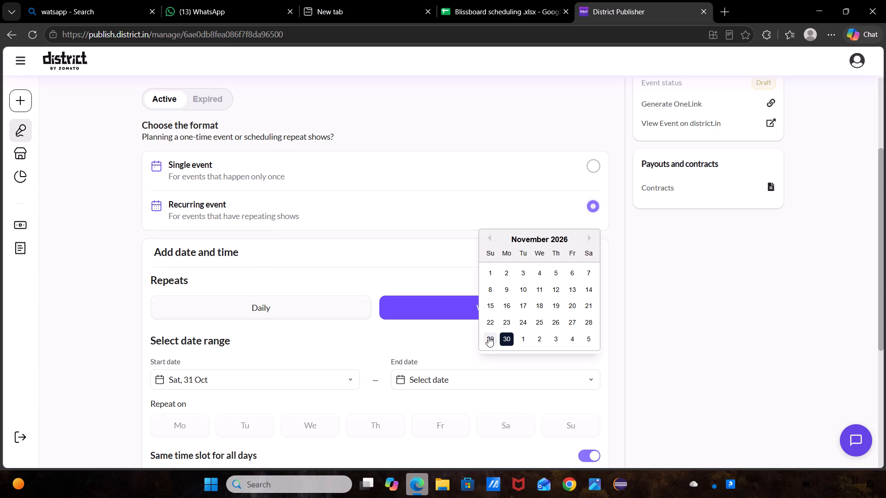
left_click(504, 415)
left_click(571, 422)
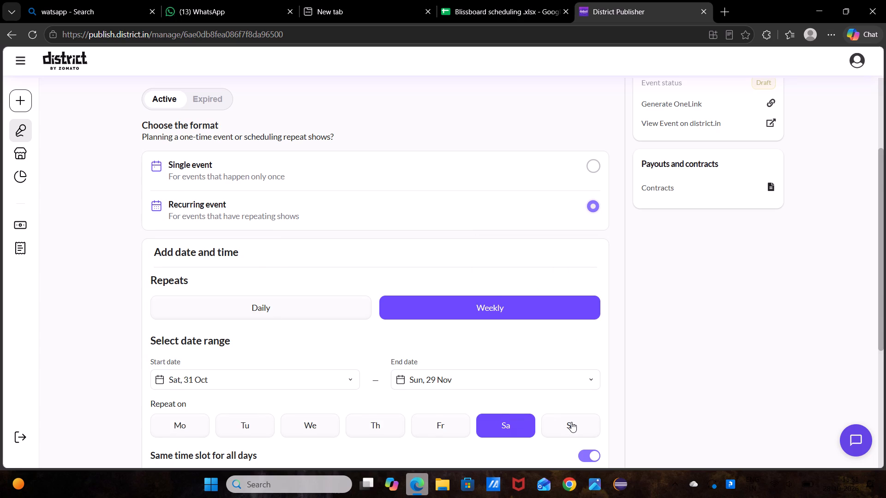
Set the start time of the first time slot to 03:00 PM.
scroll(571, 422, "down", 4)
left_click(347, 309)
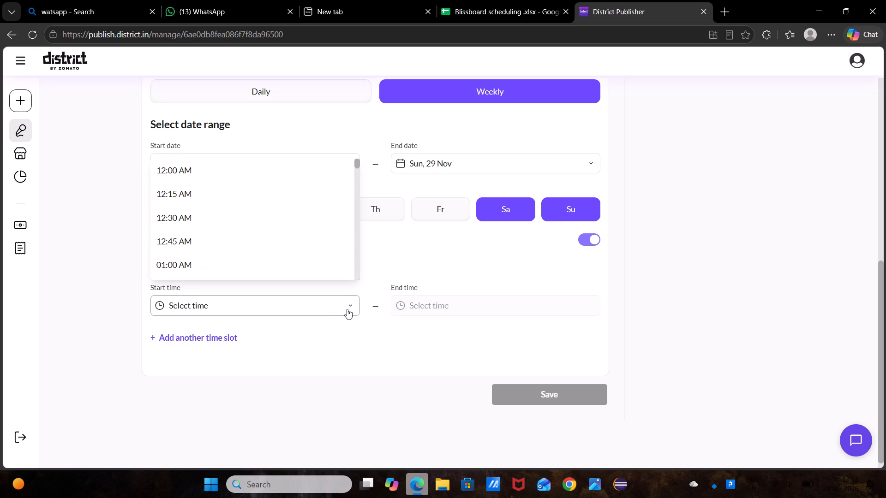
triple_click(358, 247)
triple_click(358, 247)
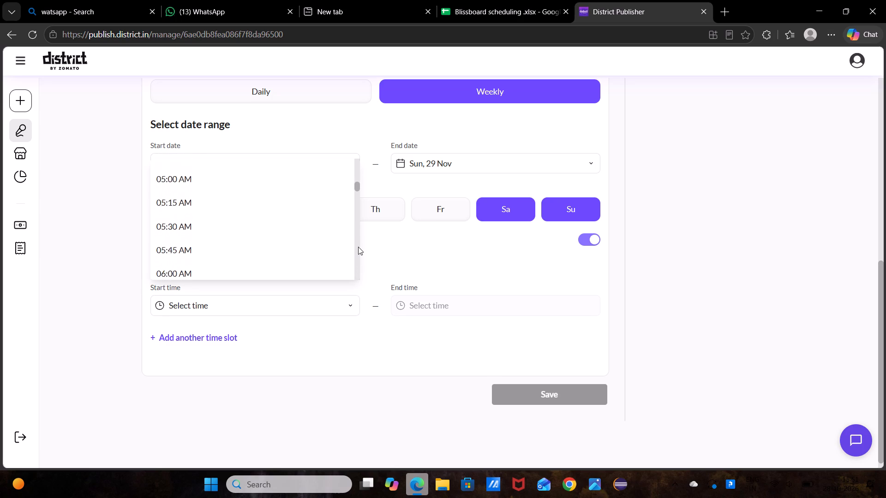
triple_click(358, 247)
triple_click(358, 247)
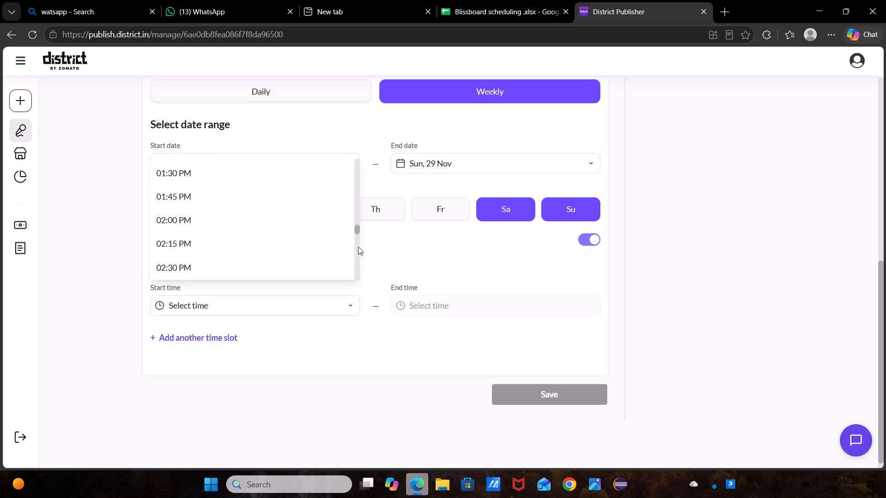
scroll(237, 256, "down", 2)
left_click(214, 225)
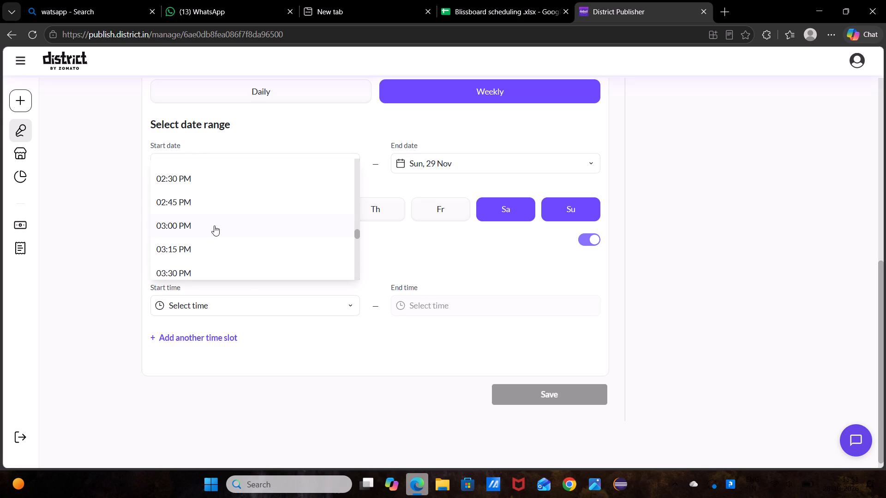
Add another time slot with a start time of 04:00 PM.
left_click(185, 341)
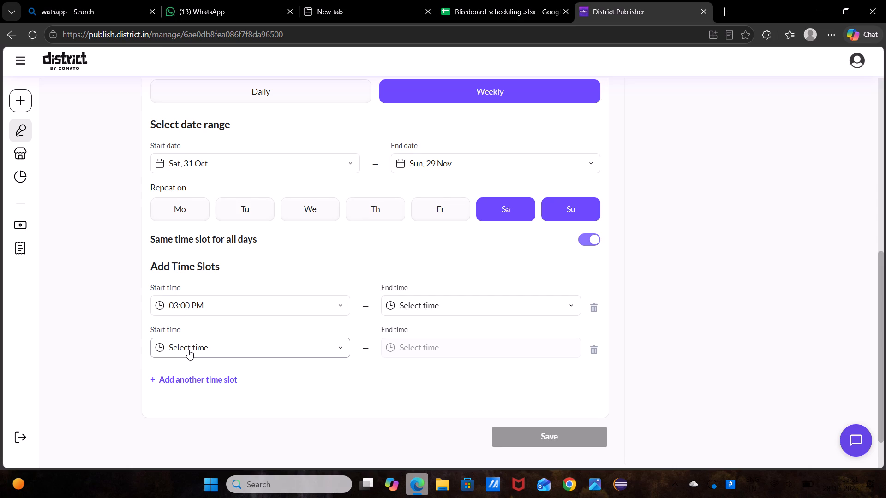
left_click(188, 350)
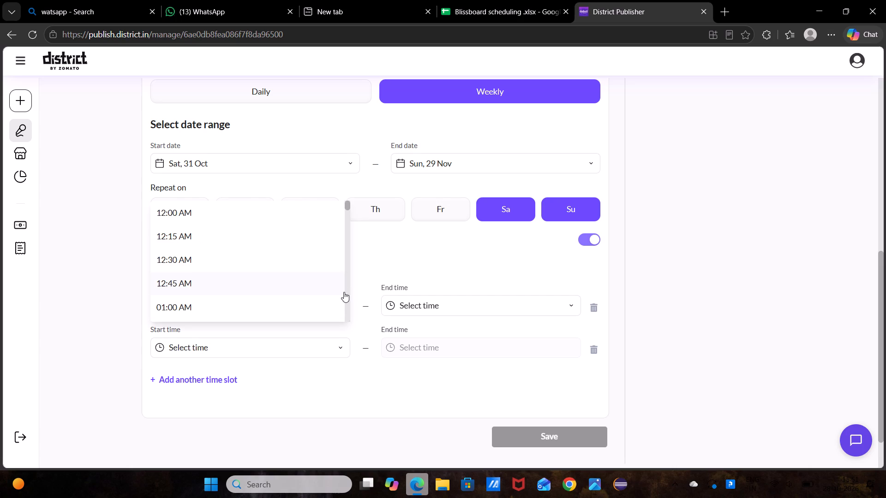
left_click(344, 292)
left_click_drag(344, 292, 186, 348)
left_click(186, 348)
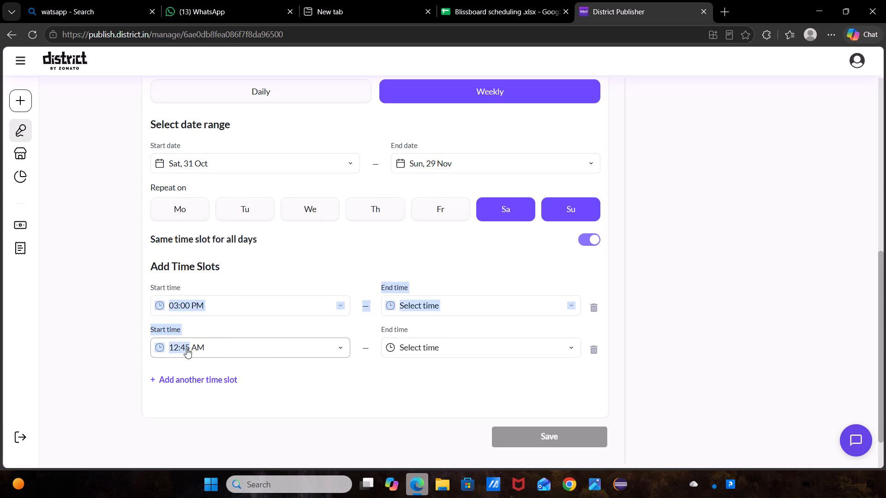
scroll(227, 283, "down", 7)
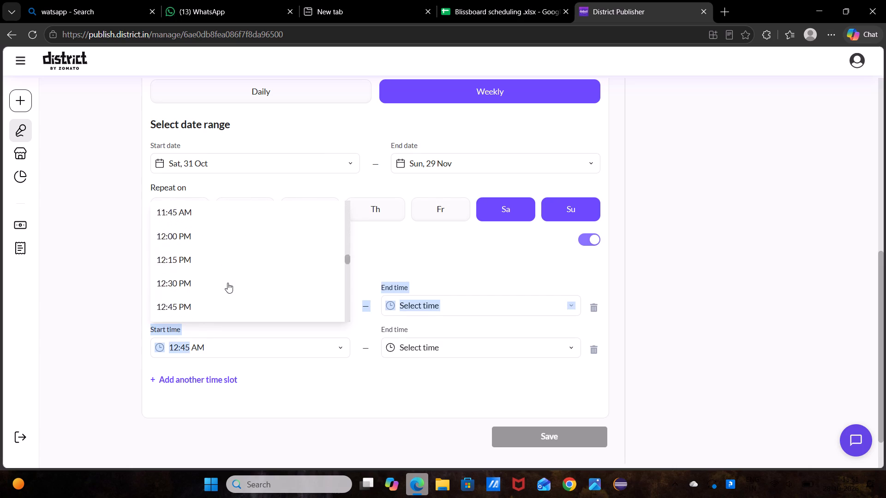
scroll(227, 283, "down", 1)
scroll(227, 283, "up", 2)
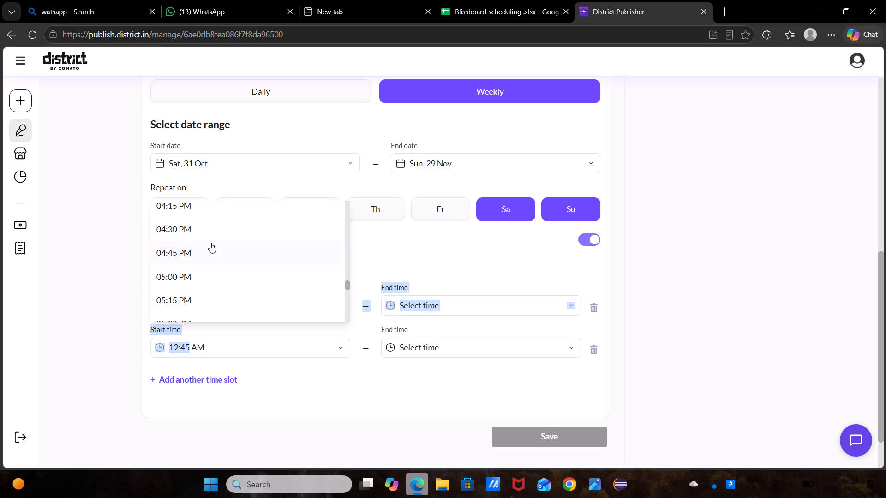
scroll(206, 236, "up", 2)
left_click(200, 237)
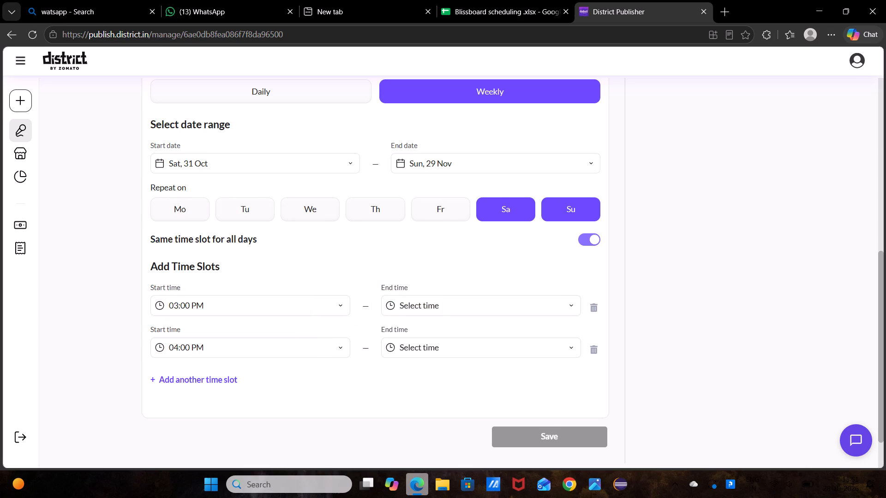
Set the slots' end times to 04:00 PM and 05:00 PM respectively, and save the recurring shows.
left_click(504, 304)
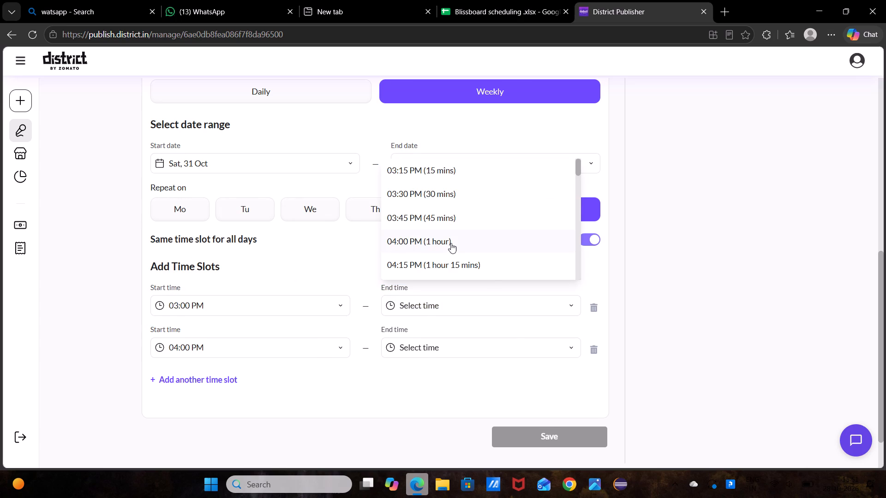
left_click(451, 243)
left_click(414, 364)
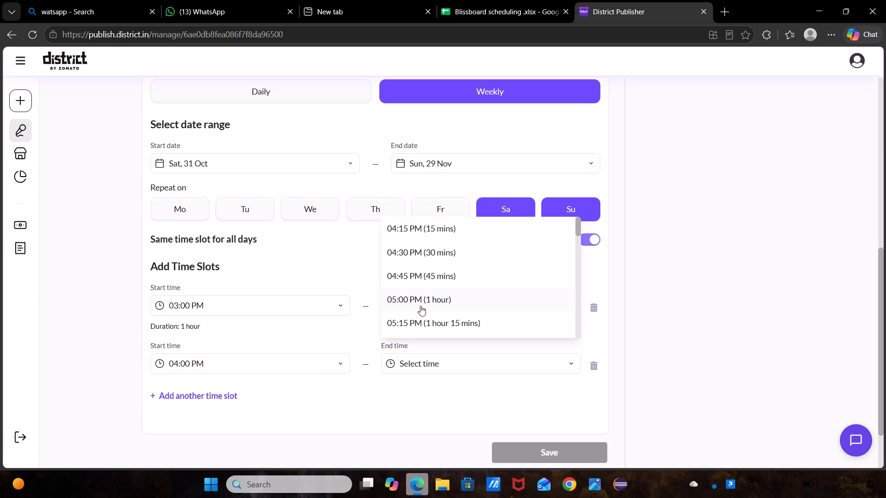
left_click(421, 304)
scroll(421, 304, "up", 1)
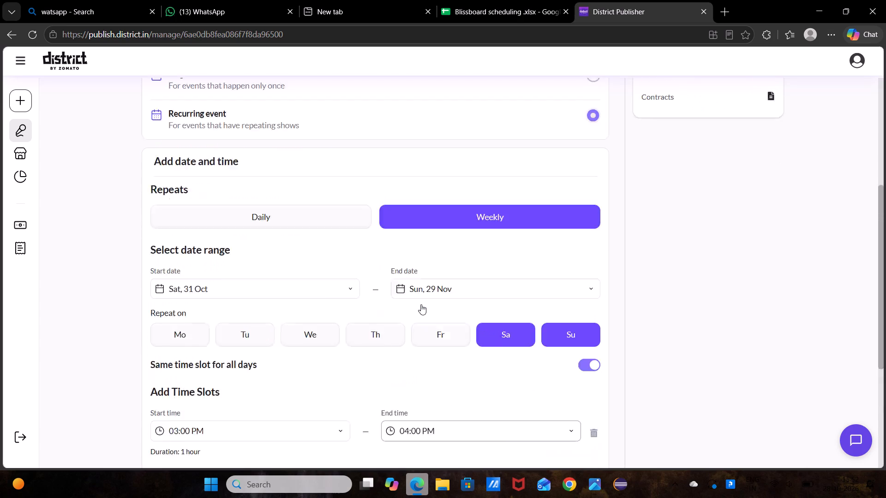
scroll(421, 304, "up", 1)
left_click(564, 391)
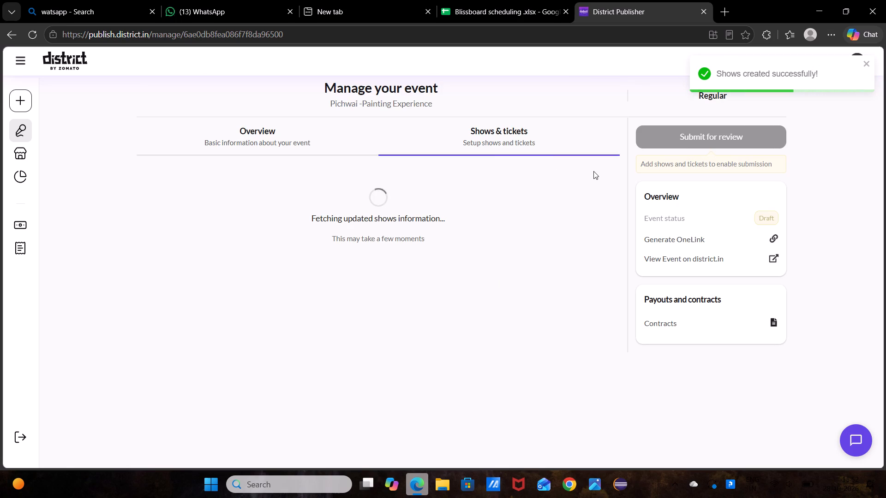
Check the Pichwai Painting price in the spreadsheet, and start a ticket priced 699, quantity 10, with sales ending 30 minutes before show start.
left_click(470, 11)
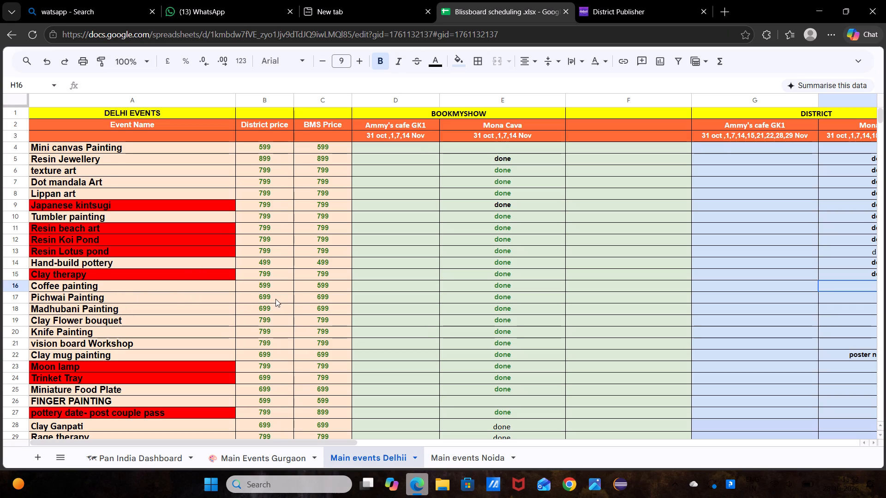
left_click(582, 8)
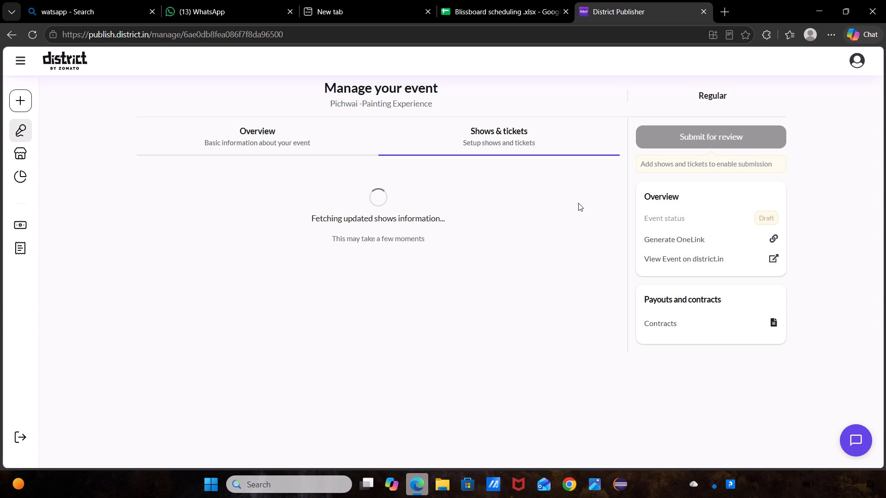
left_click(575, 242)
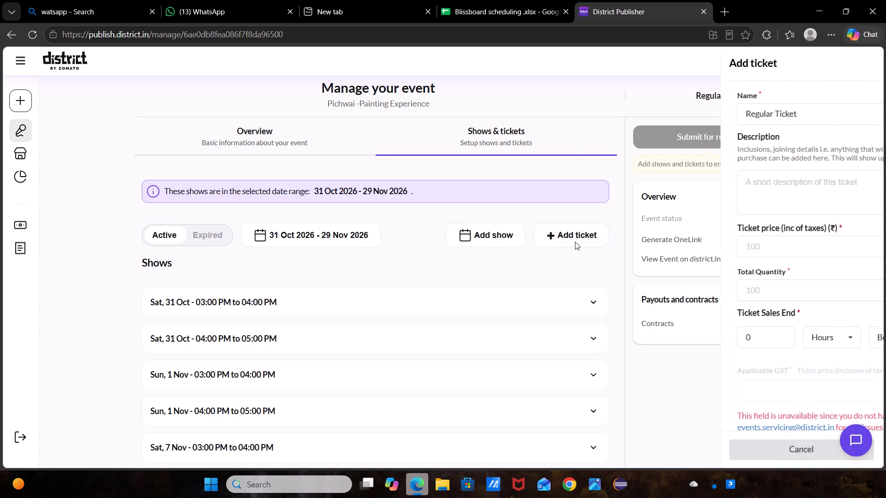
left_click(613, 250)
type("699")
left_click(601, 282)
type("10")
left_click(590, 333)
key("3")
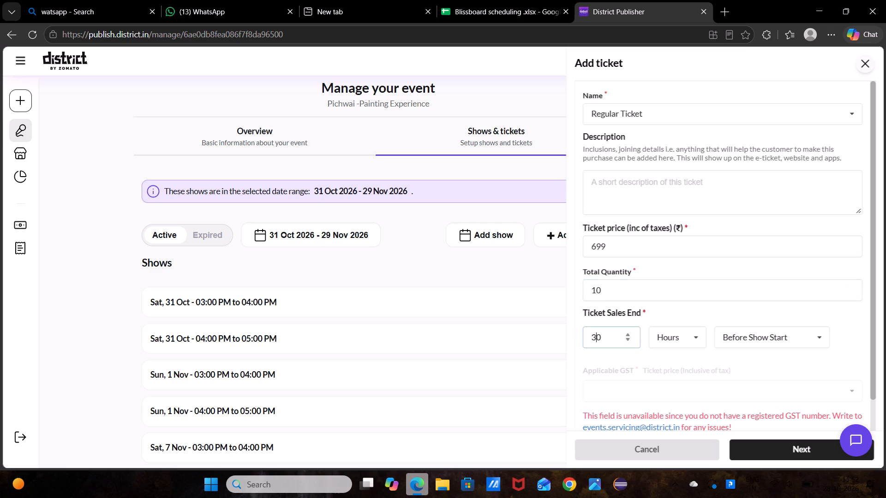
left_click(694, 341)
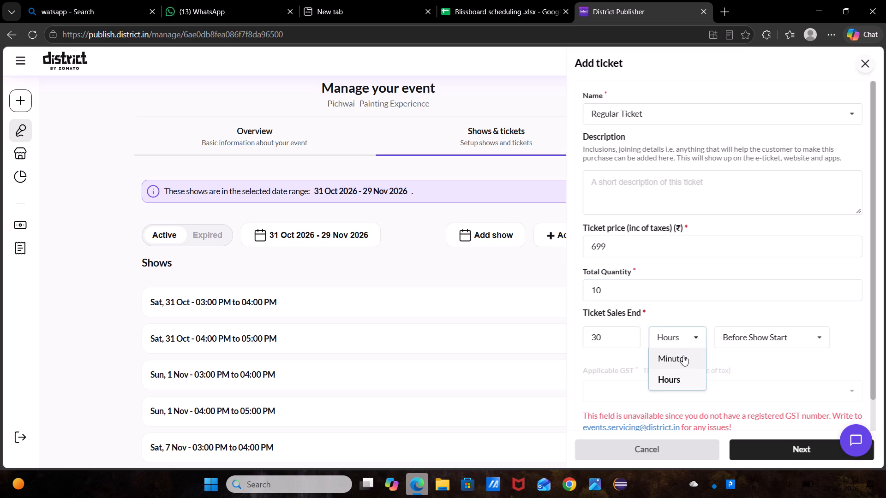
left_click(683, 356)
Paste the ticket description about the redeemable INR 250 per person cover charge, and set the custom ticket name to Entry pass.
left_click(680, 180)
key("ctrl+v")
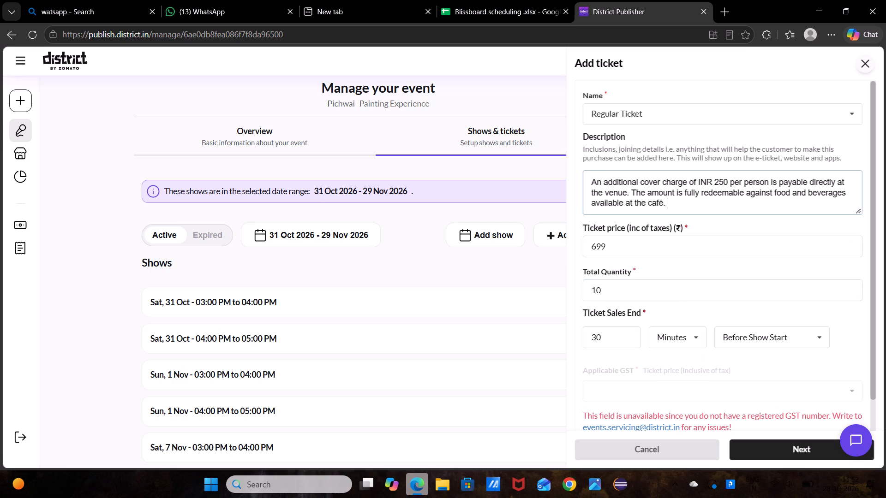
left_click(664, 107)
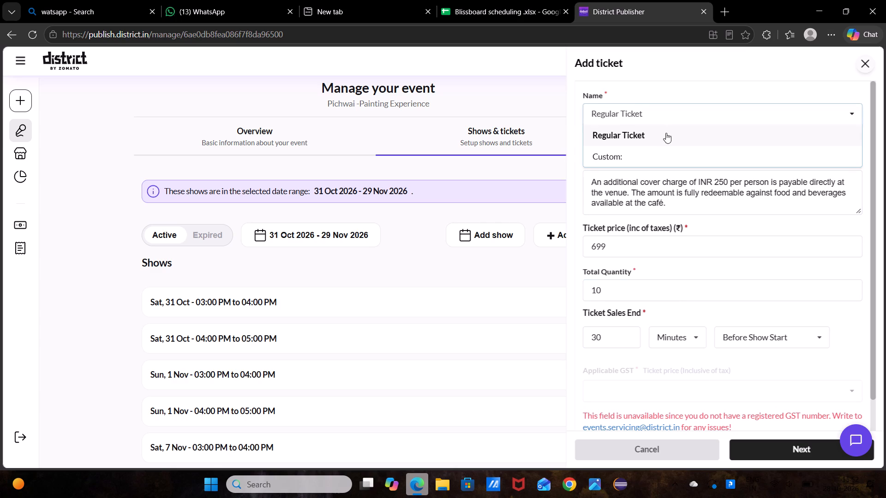
left_click(662, 150)
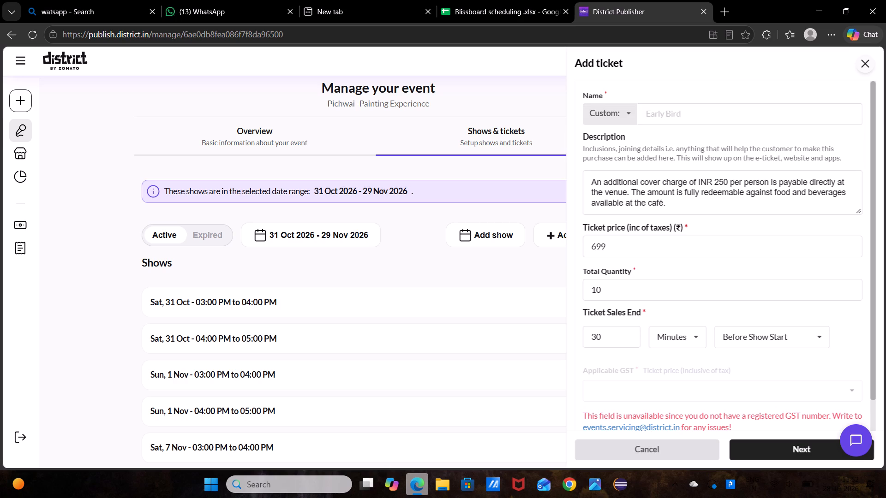
left_click(691, 119)
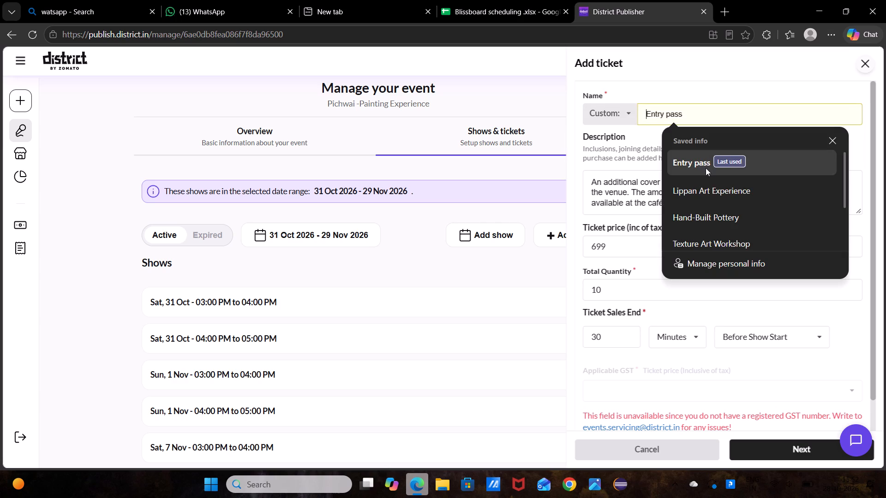
left_click(706, 168)
Apply the Entry pass ticket to all shows and confirm the ticket changes.
left_click(752, 451)
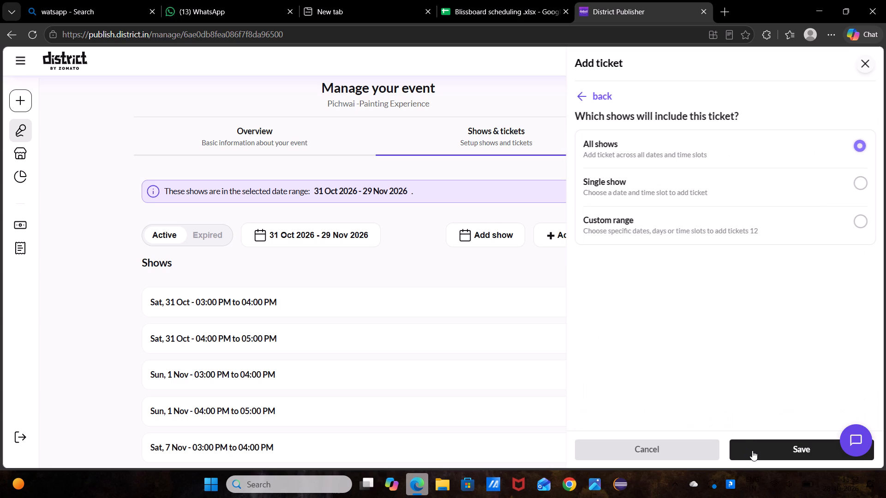
left_click(752, 451)
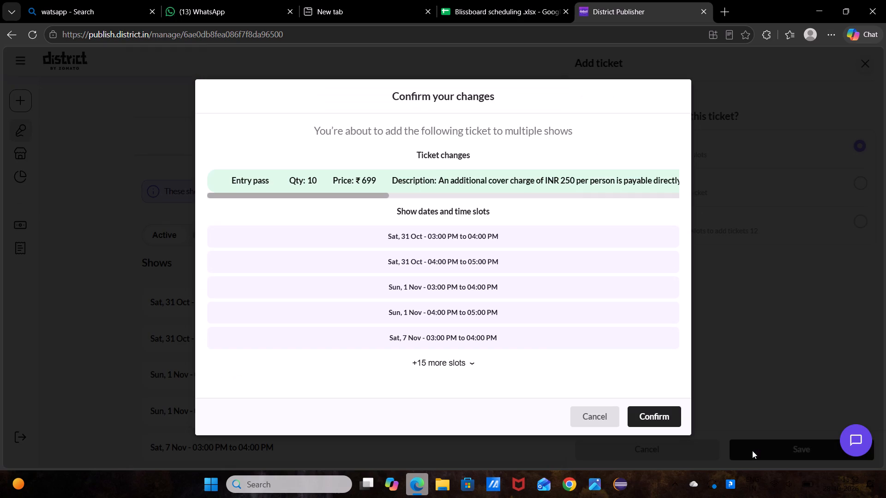
left_click(652, 421)
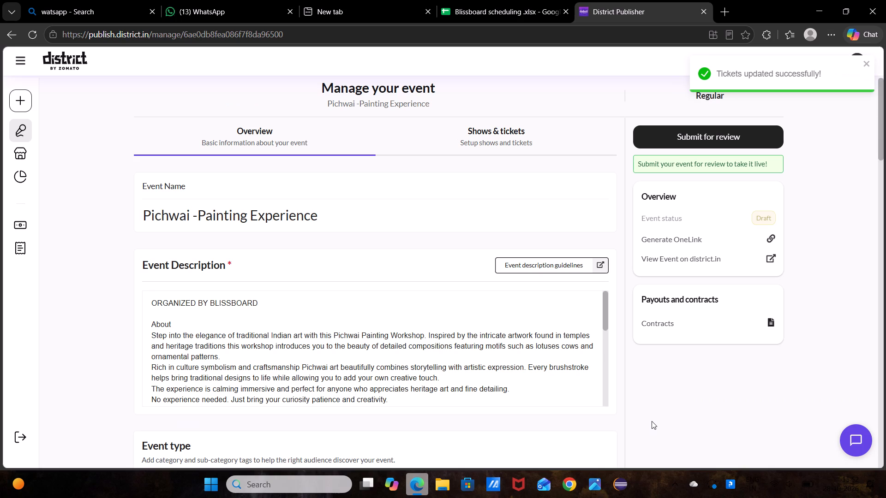
Disable only the Sun, 8 Nov 03:00 PM to 04:00 PM show of Pichwai -Painting Experience.
left_click(531, 137)
scroll(354, 348, "down", 6)
scroll(354, 348, "up", 1)
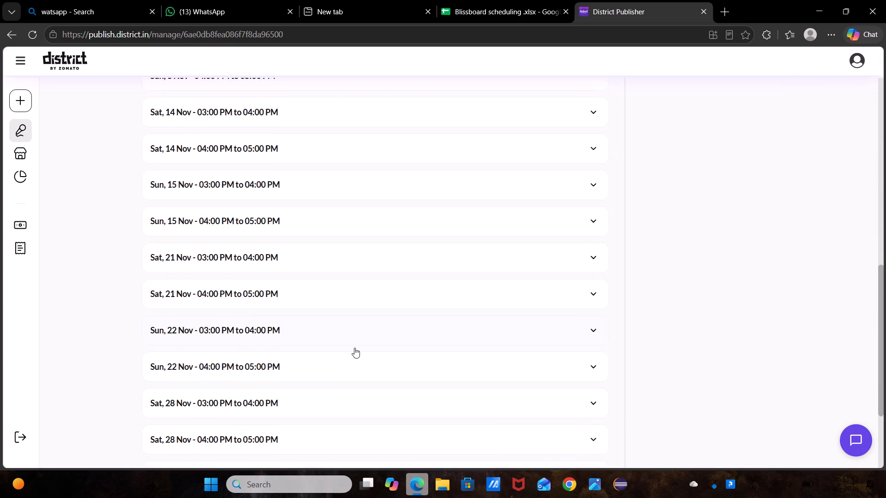
scroll(354, 348, "up", 1)
scroll(357, 225, "up", 2)
left_click(351, 213)
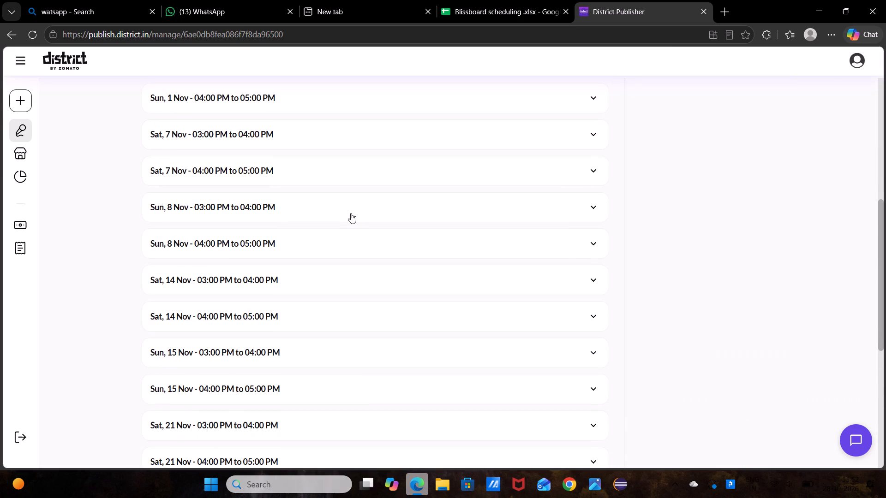
left_click(589, 293)
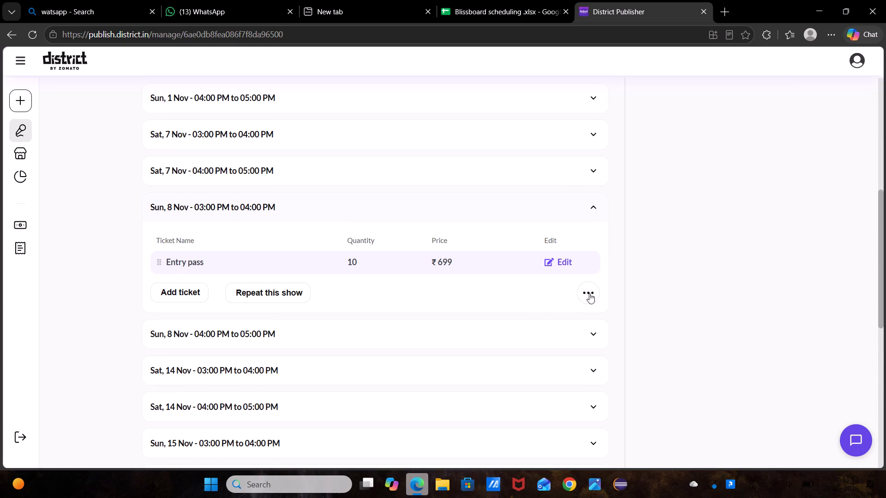
left_click(542, 312)
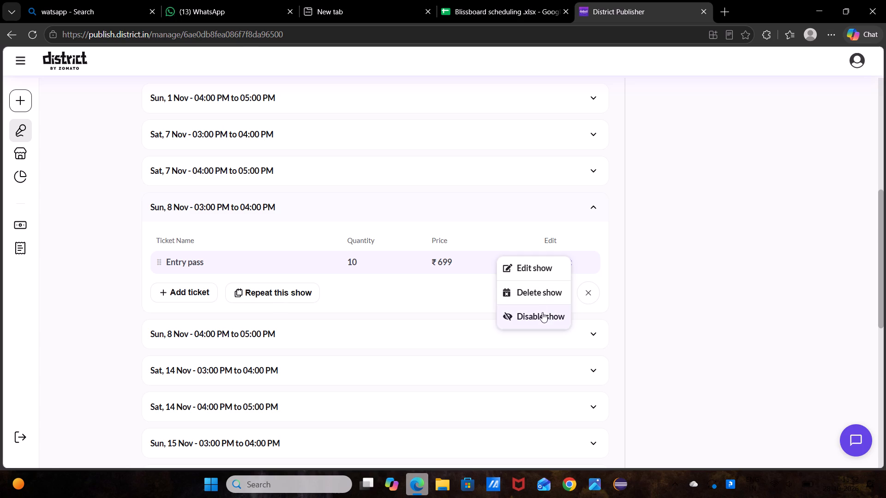
left_click(605, 407)
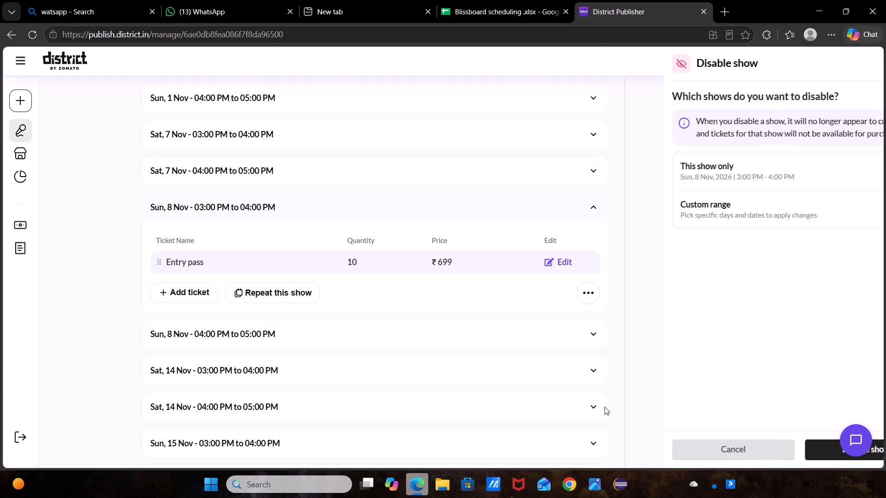
left_click(799, 452)
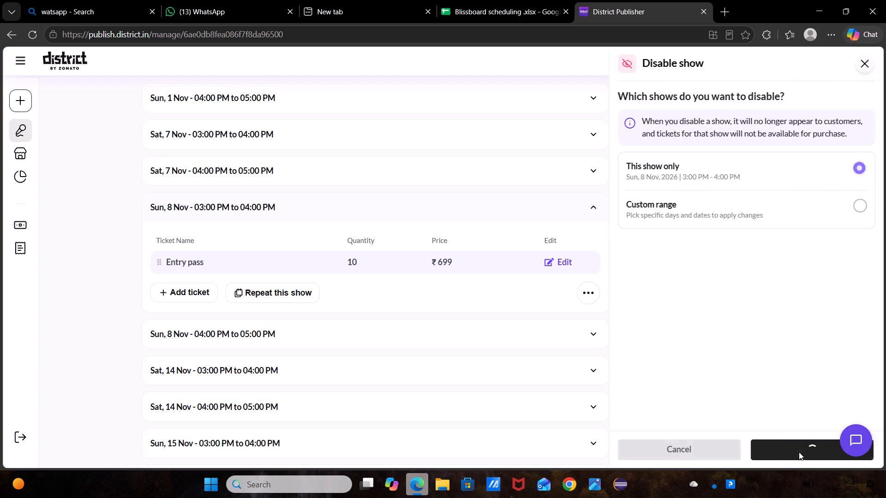
left_click(666, 331)
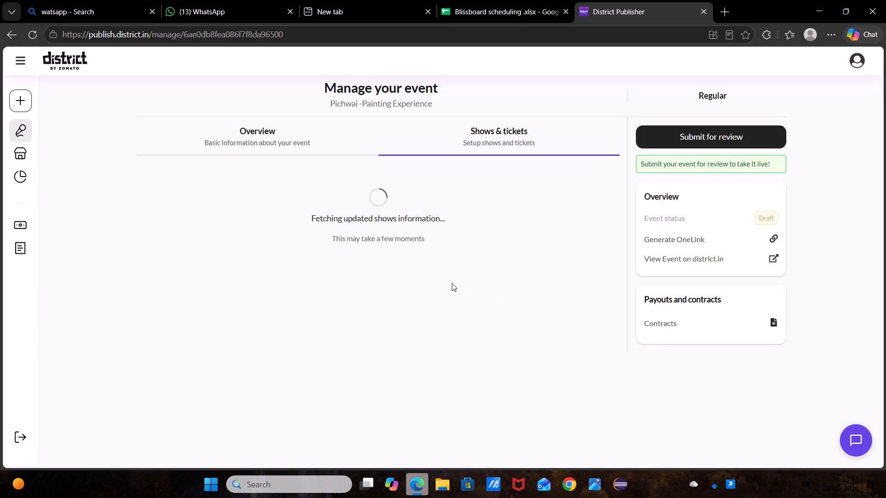
Disable only the Sun, 8 Nov 04:00 PM to 05:00 PM show of Pichwai -Painting Experience.
scroll(452, 279, "down", 1)
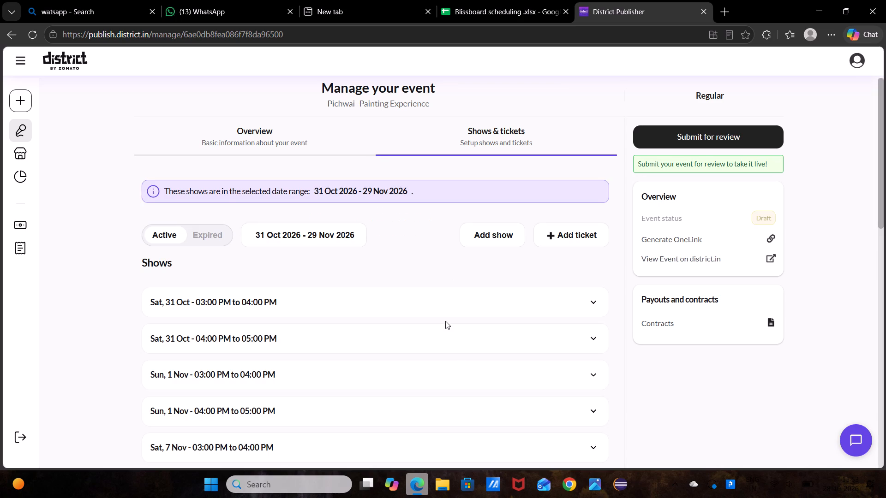
scroll(448, 359, "down", 4)
left_click(482, 293)
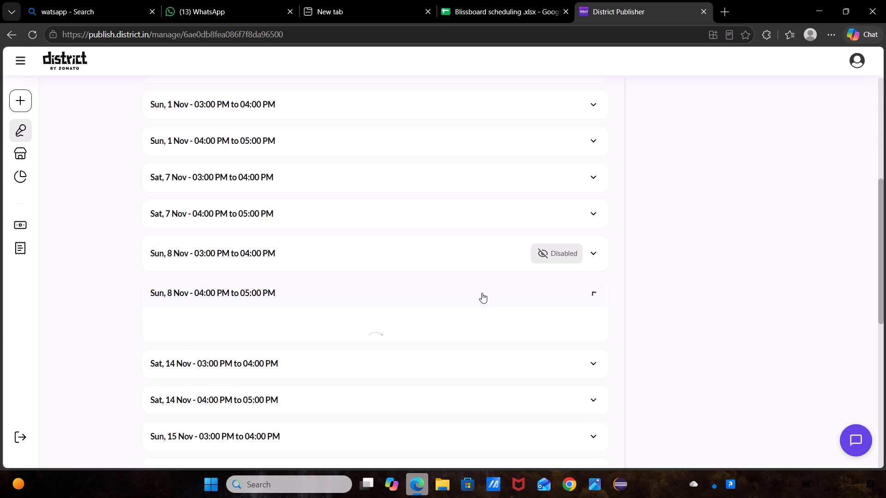
left_click(587, 378)
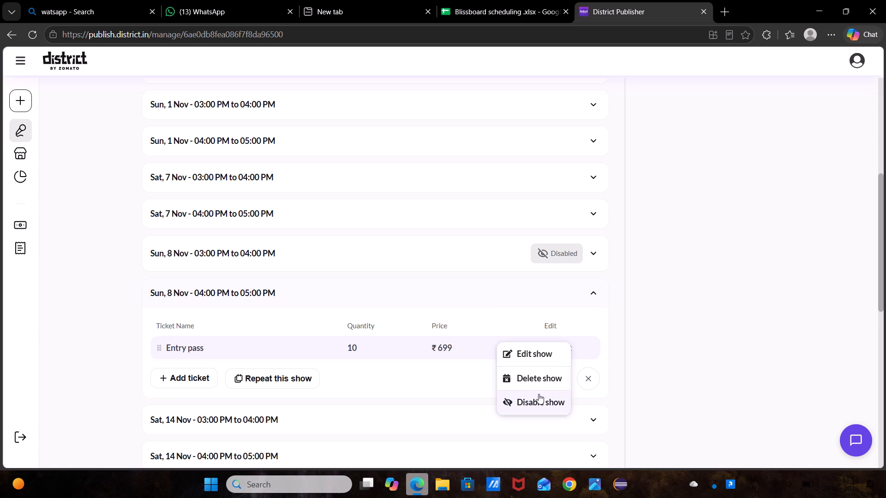
left_click(534, 397)
left_click(583, 409)
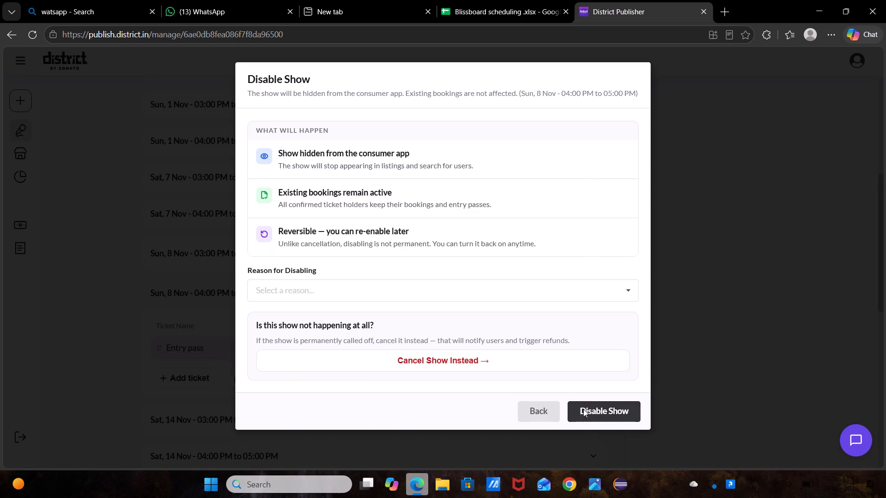
left_click(776, 448)
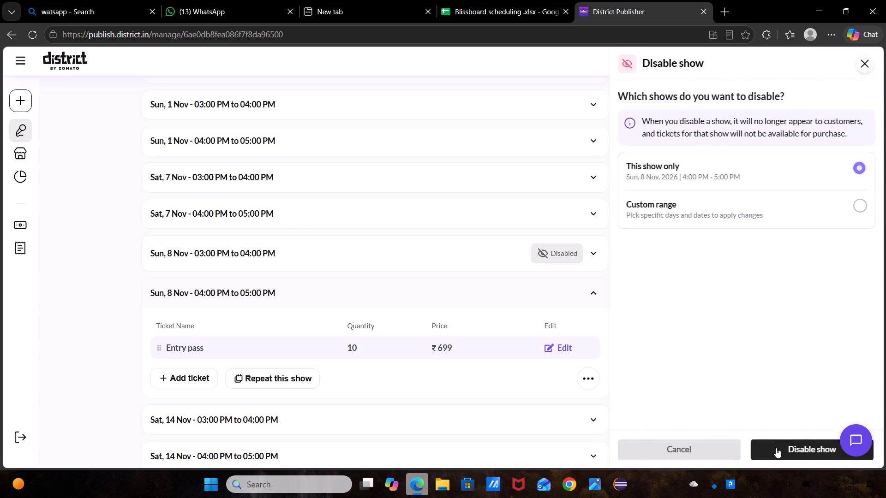
left_click(665, 317)
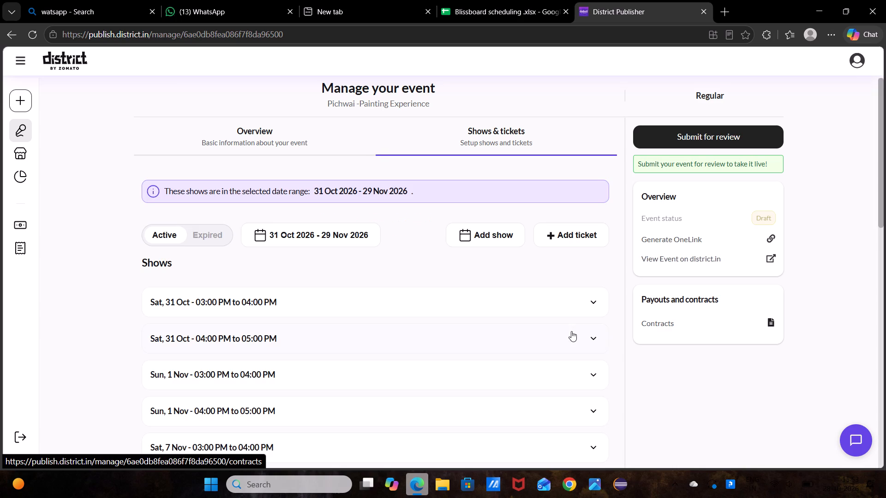
Check the ticket on the Sat, 31 Oct 03:00 PM show, and submit Pichwai -Painting Experience for review.
left_click(595, 298)
scroll(517, 392, "down", 3)
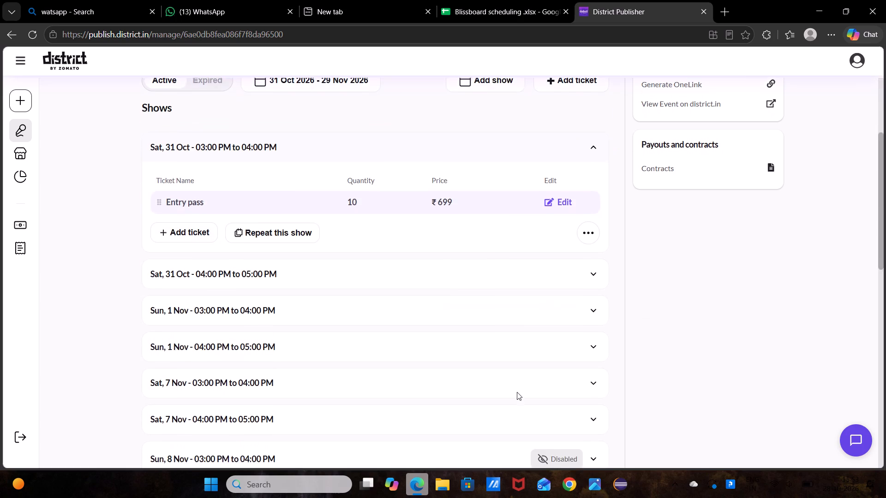
scroll(517, 392, "up", 1)
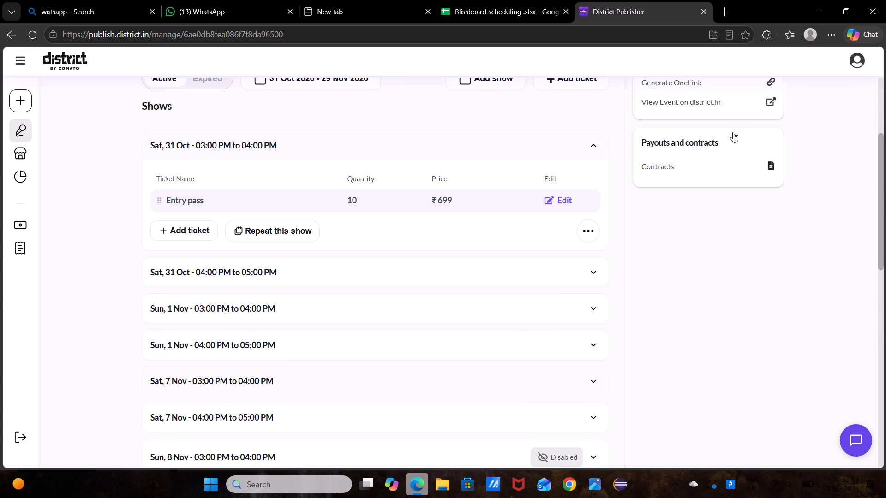
left_click(733, 132)
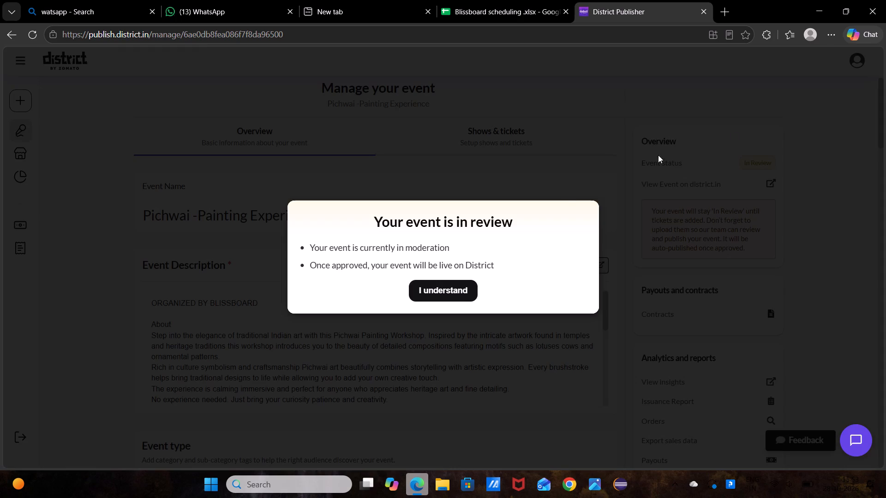
left_click(459, 289)
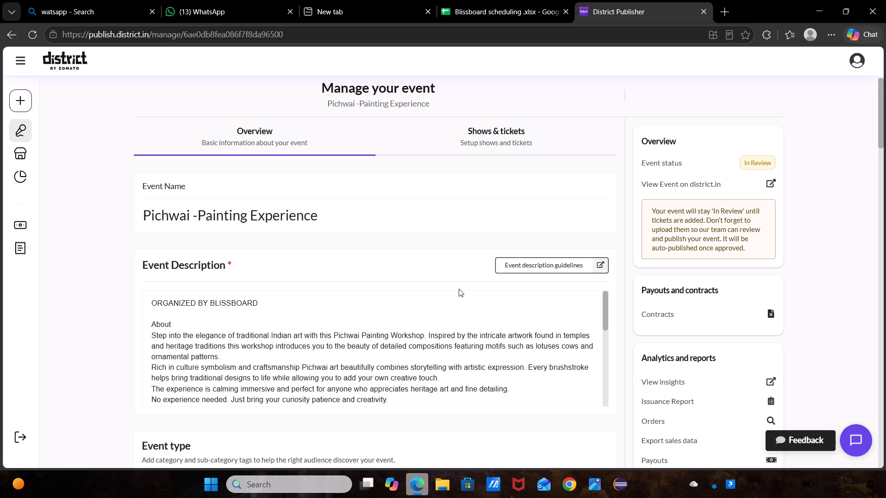
Examine the submitted event's status details and the ticket on its Sat, 31 Oct 03:00 PM show.
scroll(530, 153, "up", 2)
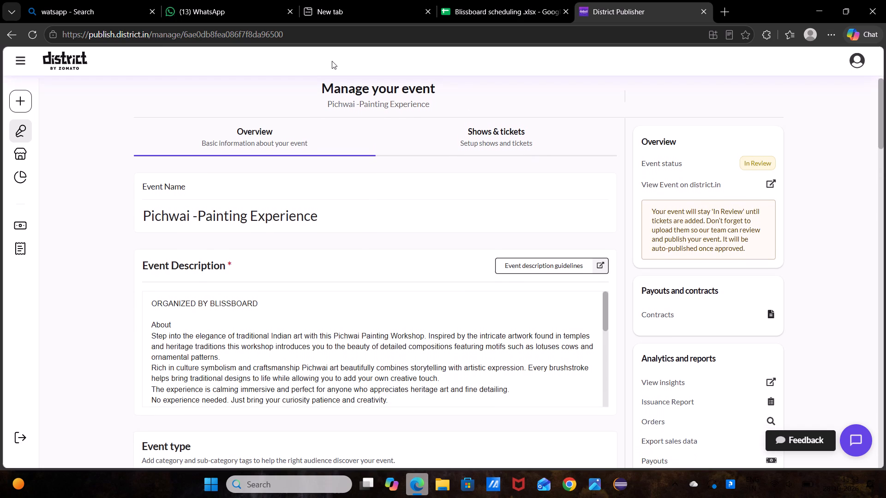
left_click(753, 165)
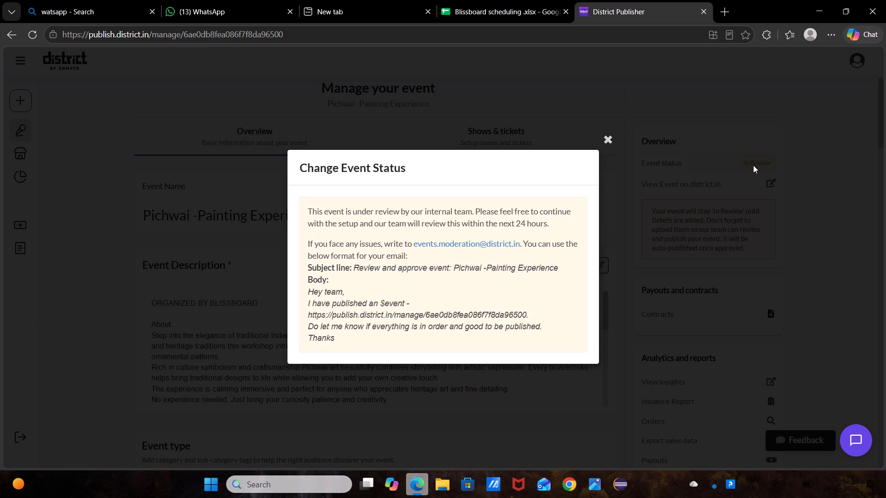
left_click(611, 136)
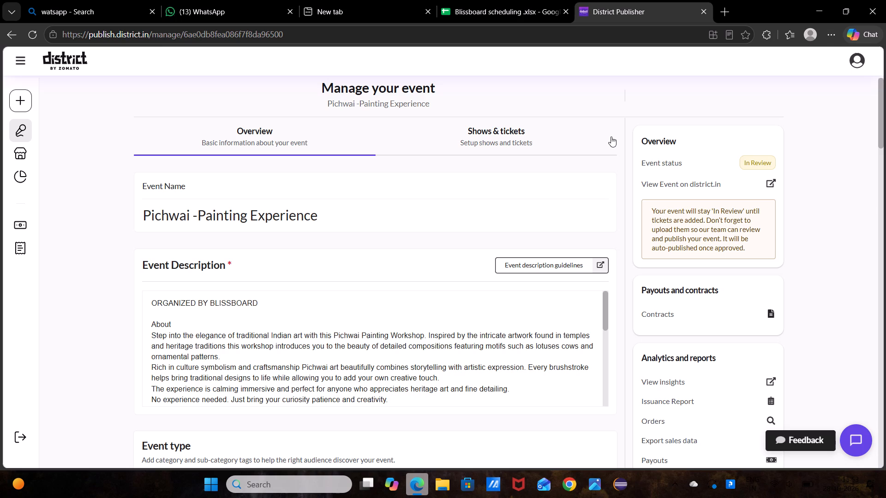
left_click(538, 149)
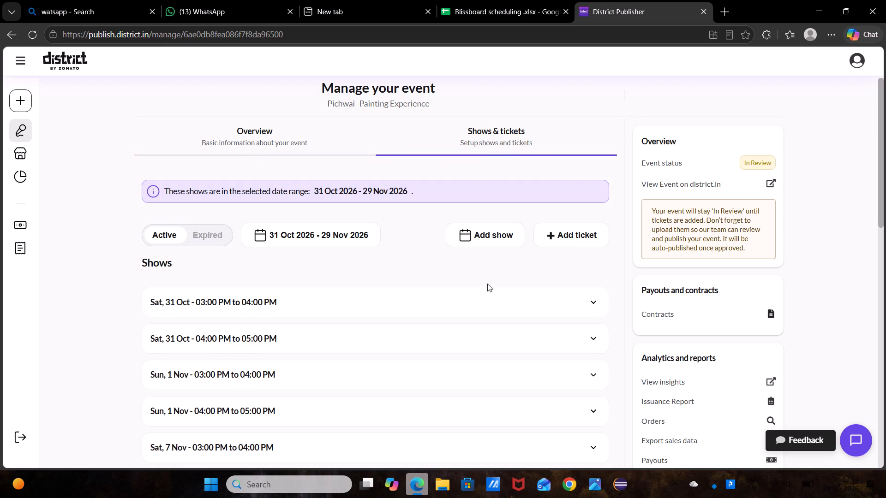
left_click(488, 294)
scroll(488, 294, "down", 3)
scroll(488, 294, "up", 5)
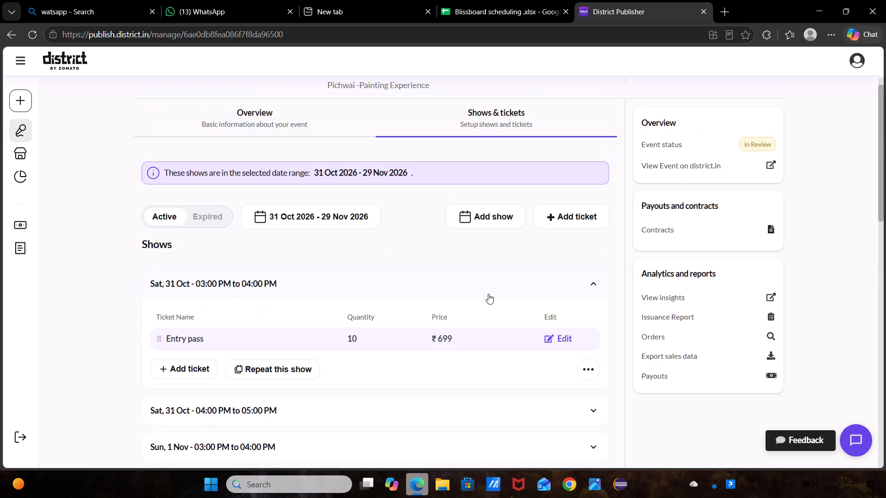
Check the Blissboard scheduling spreadsheet, return to District Publisher, search events for madhu, and open the Mona Cava Madhubani-Painting Workshop draft.
left_click(9, 29)
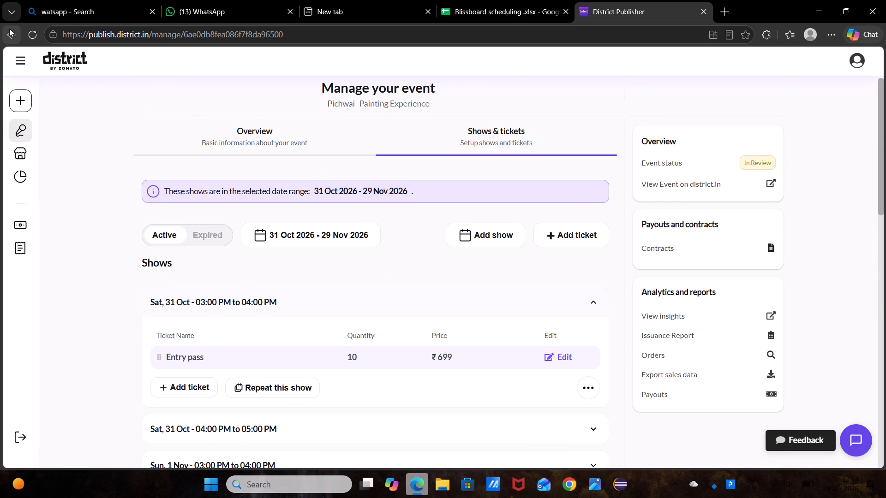
left_click(454, 16)
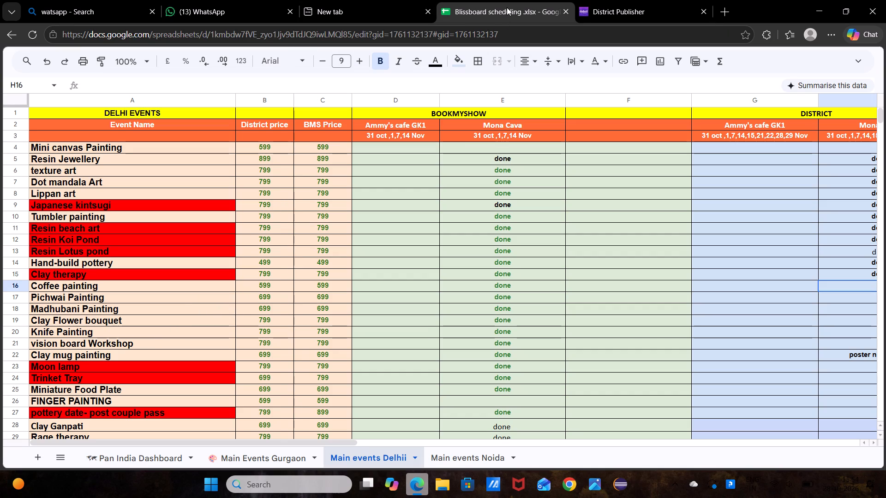
left_click(586, 4)
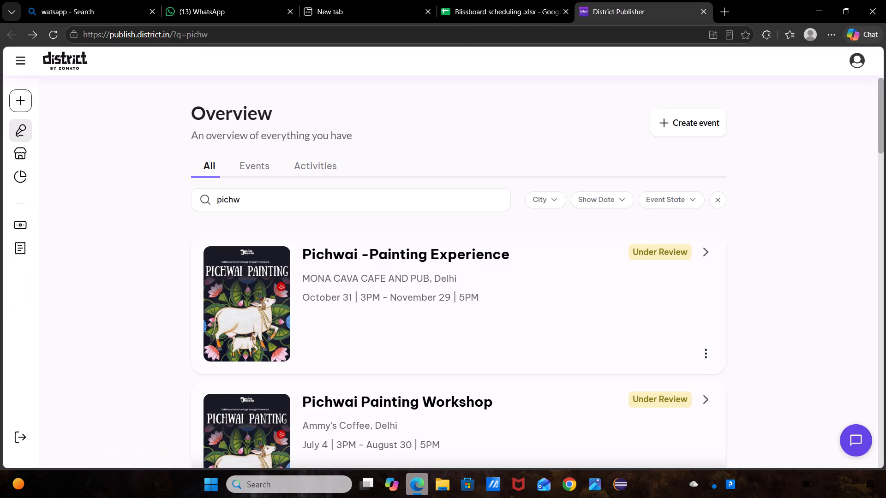
left_click_drag(243, 198, 209, 196)
type("madhu")
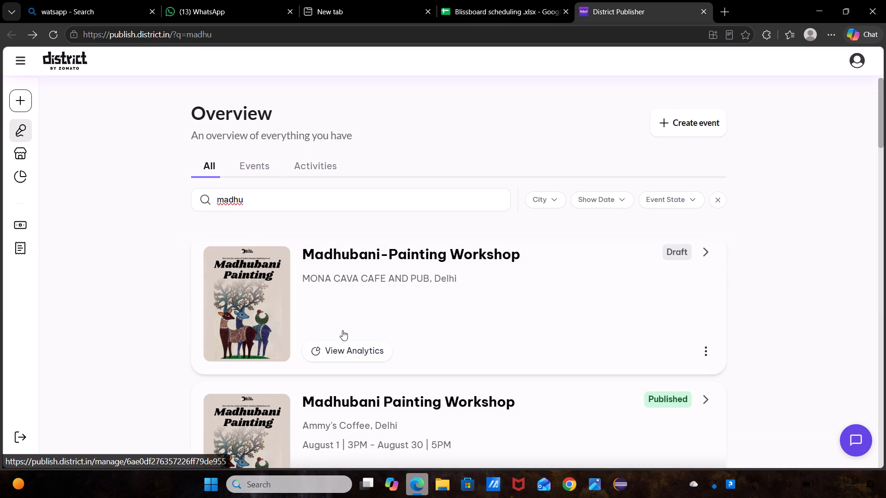
left_click(342, 330)
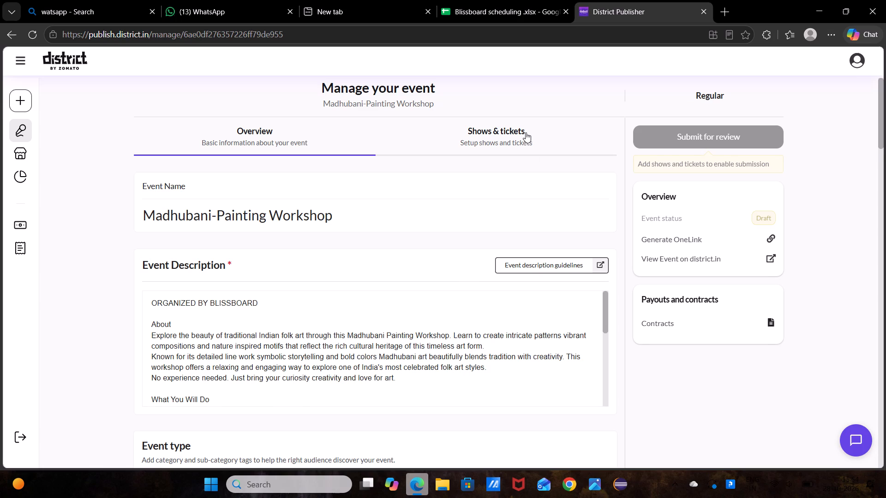
Set up Madhubani-Painting Workshop shows as a recurring weekly event from Sat, 31 Oct to Sun, 29 Nov, repeating on Saturdays and Sundays.
left_click(526, 132)
left_click(594, 351)
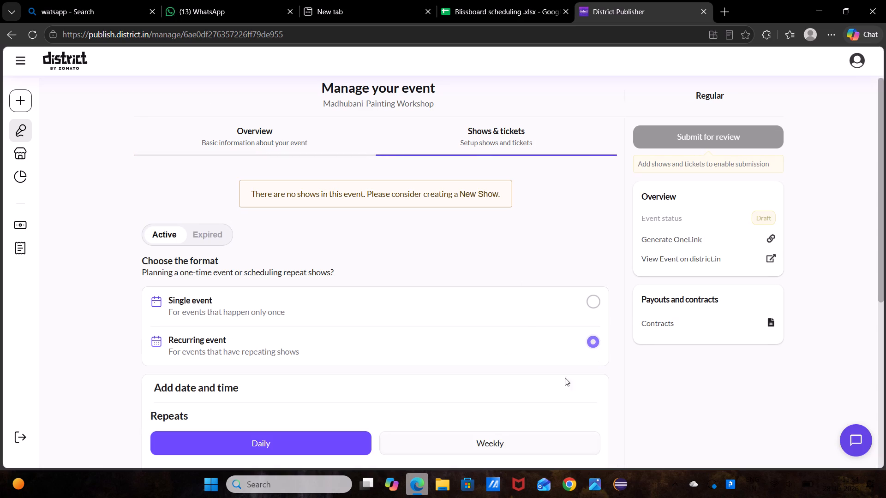
left_click(502, 432)
scroll(502, 432, "down", 4)
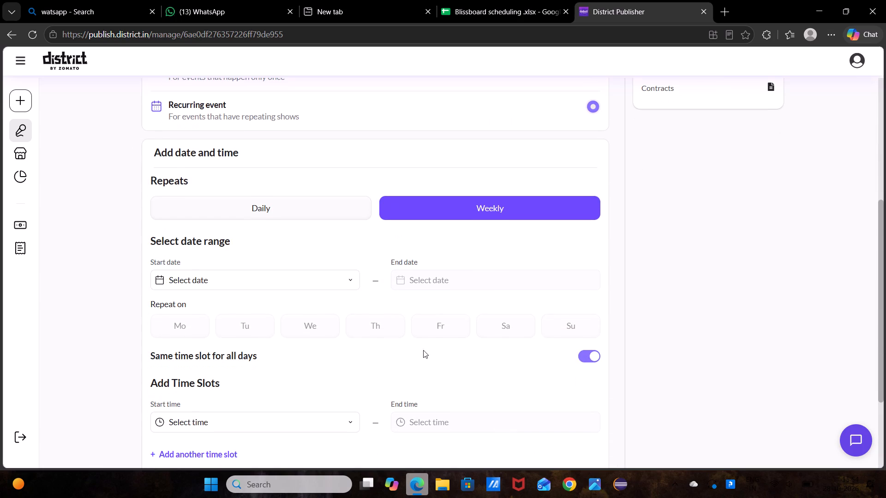
left_click(342, 275)
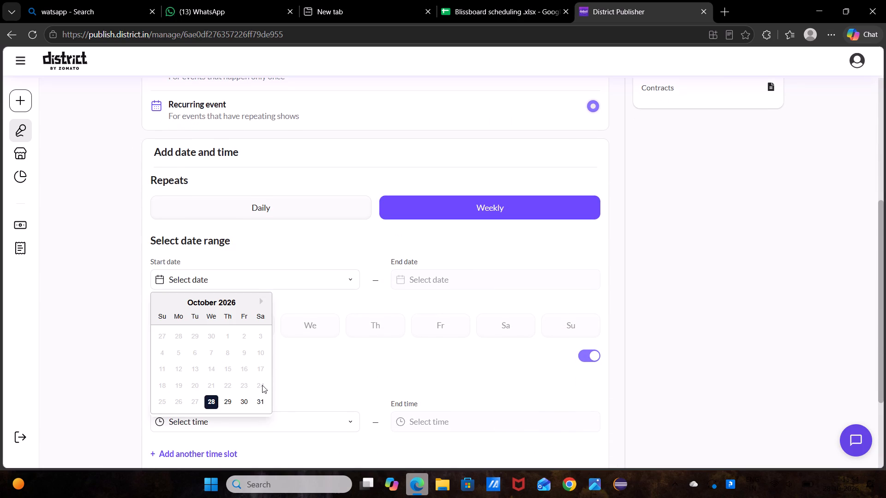
left_click(258, 403)
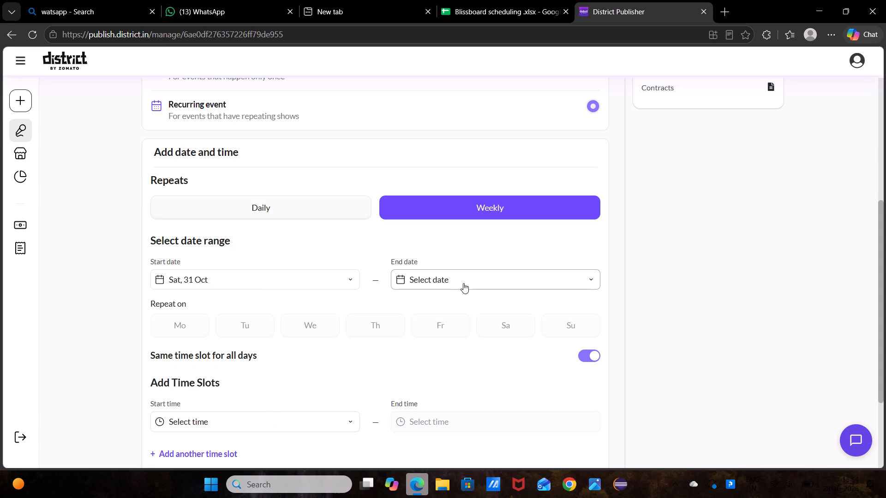
left_click(463, 283)
left_click(587, 300)
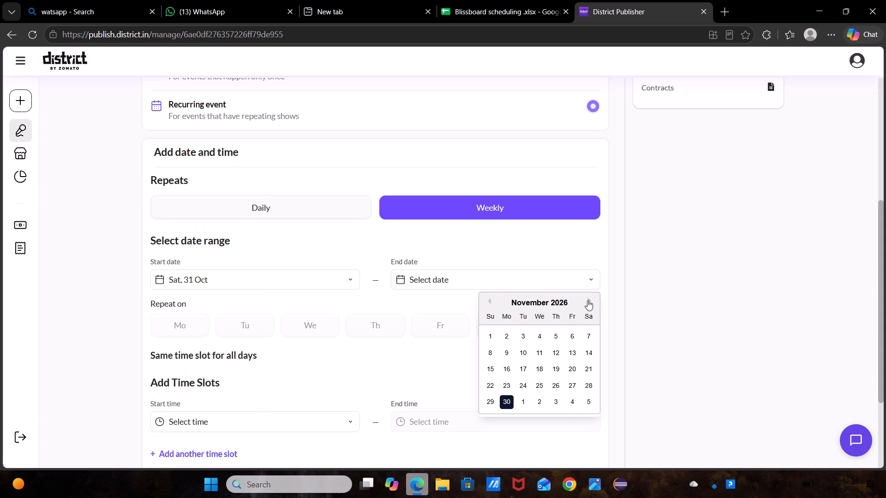
left_click(488, 400)
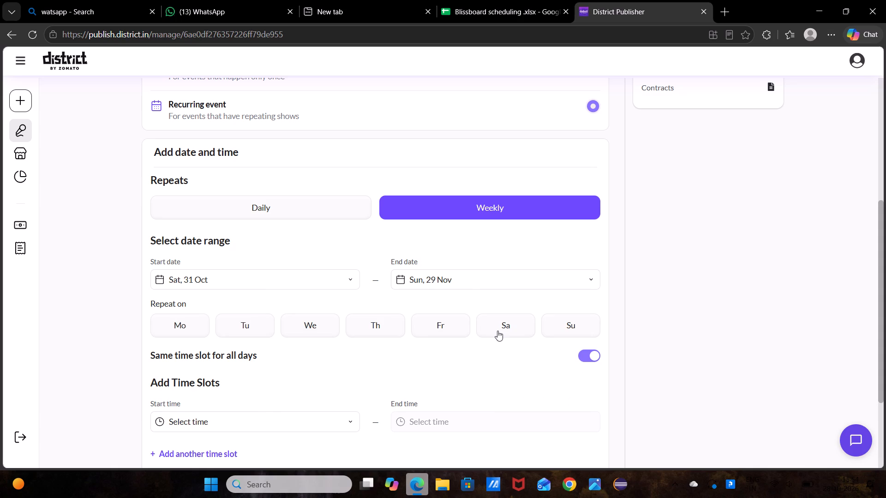
left_click(500, 331)
left_click(575, 330)
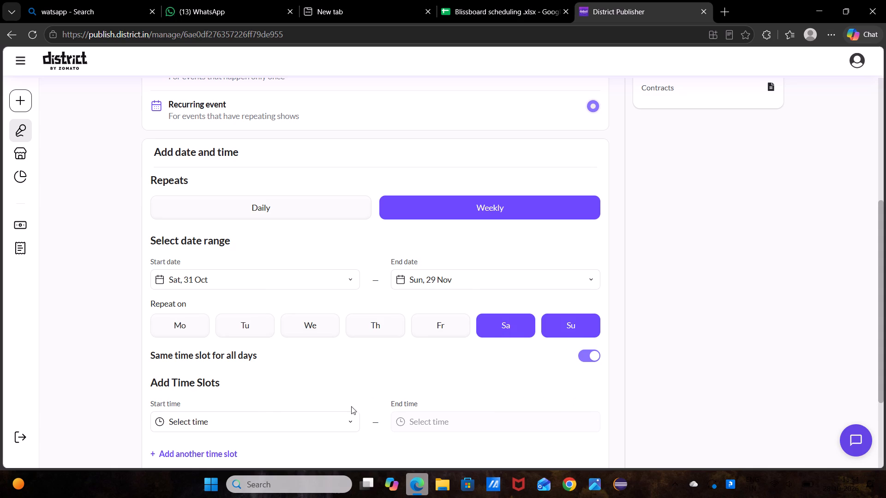
Set the first time slot from 03:00 PM to 04:00 PM for all selected days.
left_click(344, 415)
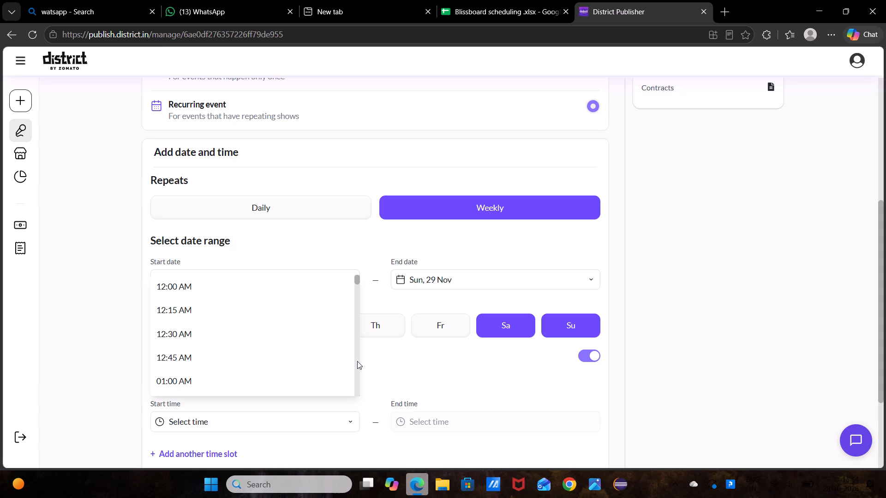
double_click(357, 361)
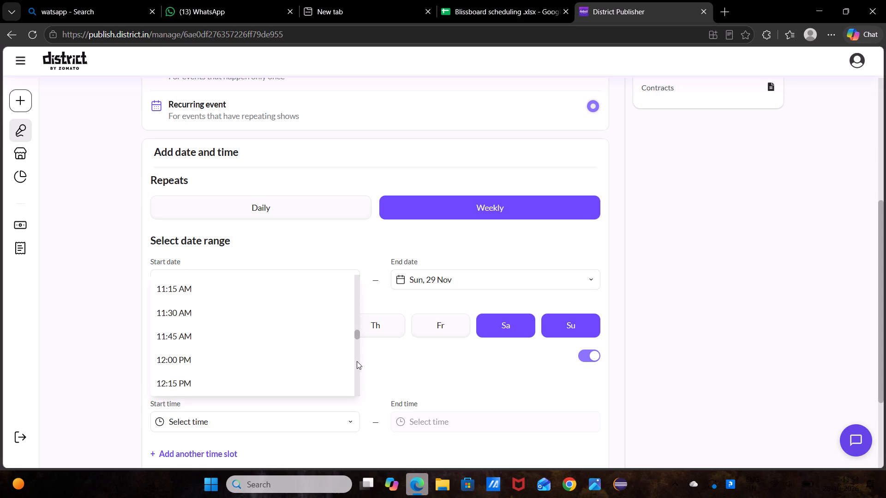
triple_click(357, 361)
scroll(239, 305, "up", 2)
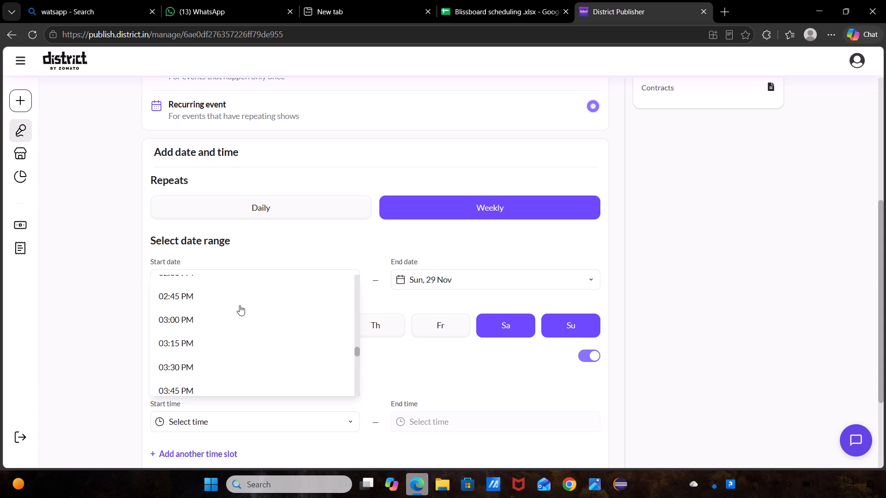
scroll(239, 305, "up", 1)
left_click(201, 357)
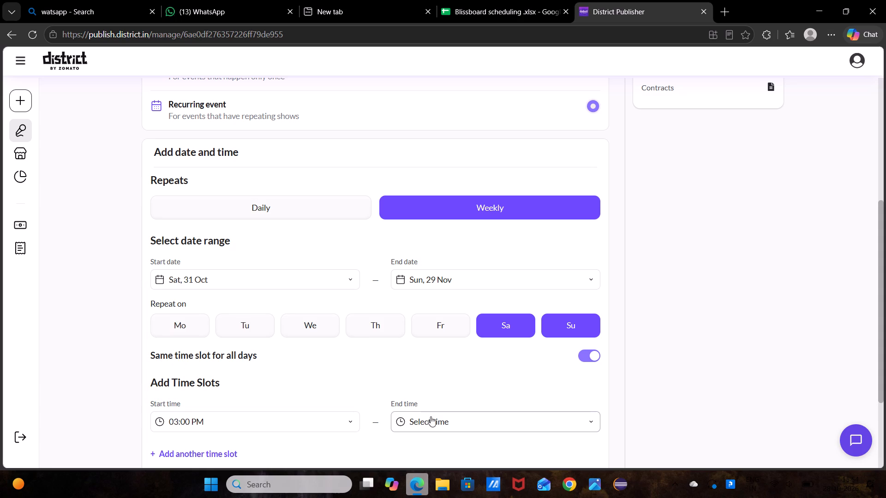
left_click(433, 420)
left_click(434, 360)
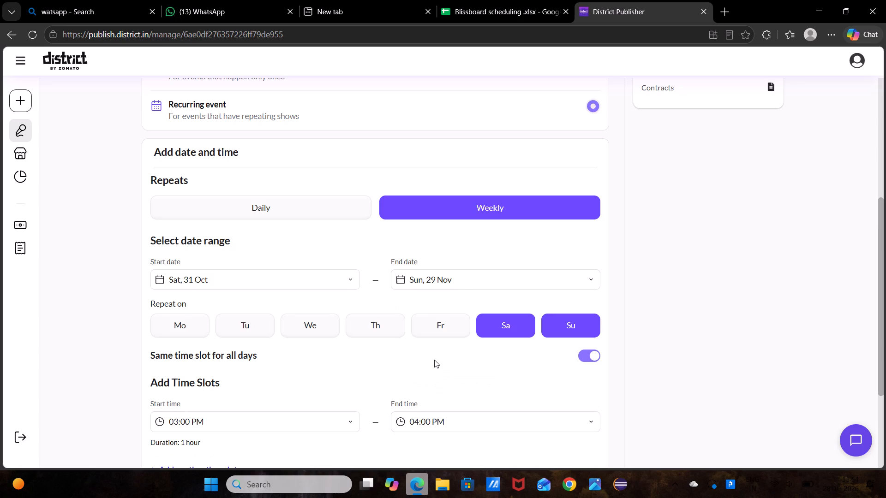
Add a second time slot from 04:00 PM to 05:00 PM for all selected days and save the shows.
scroll(434, 360, "down", 2)
left_click(228, 351)
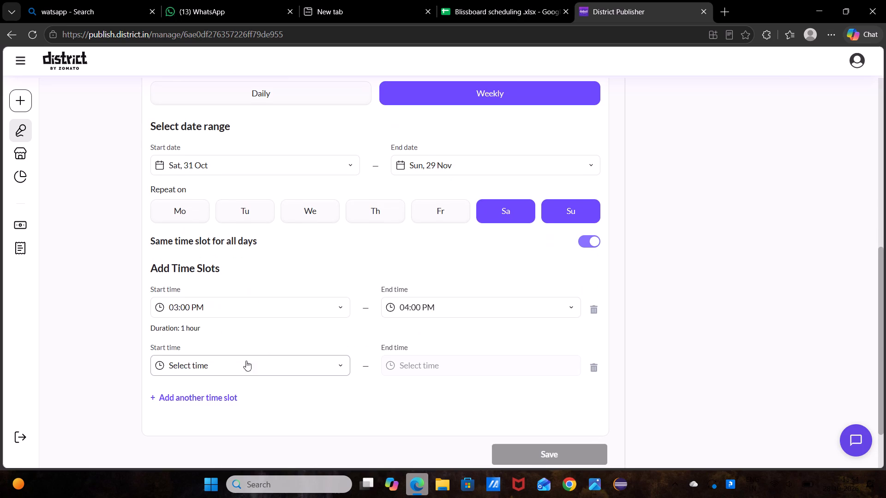
left_click(253, 364)
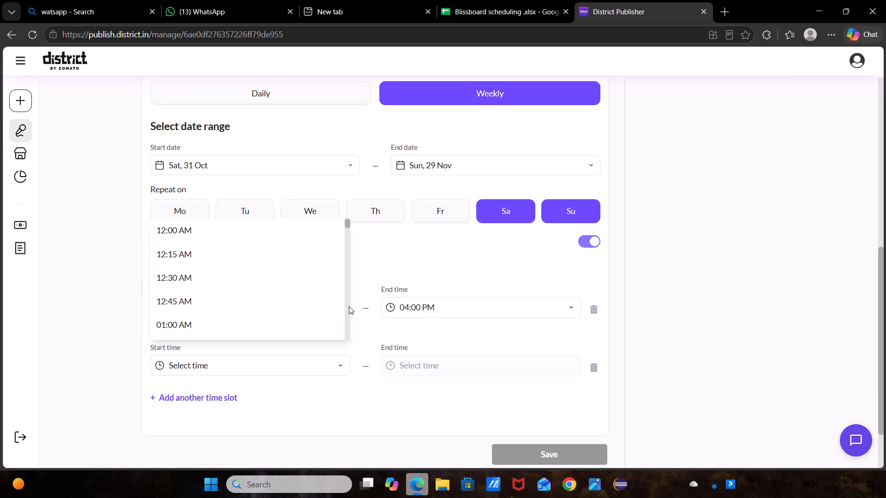
scroll(294, 301, "down", 5)
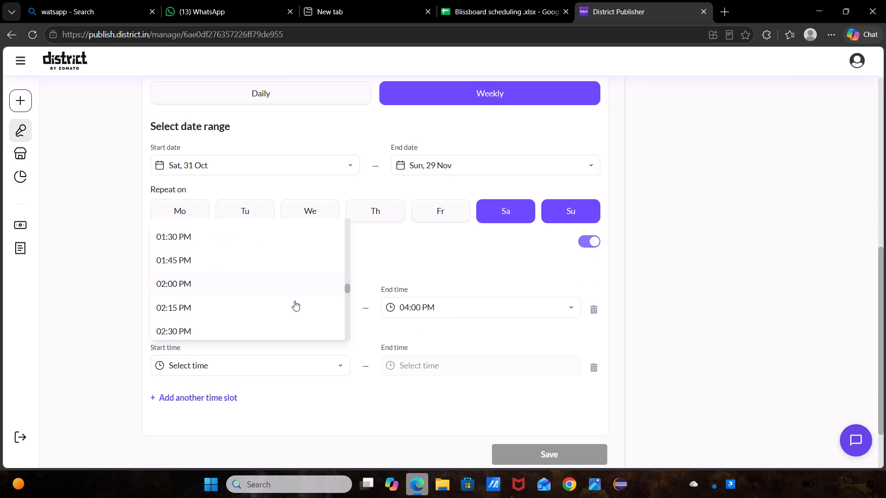
scroll(294, 301, "down", 1)
left_click(217, 263)
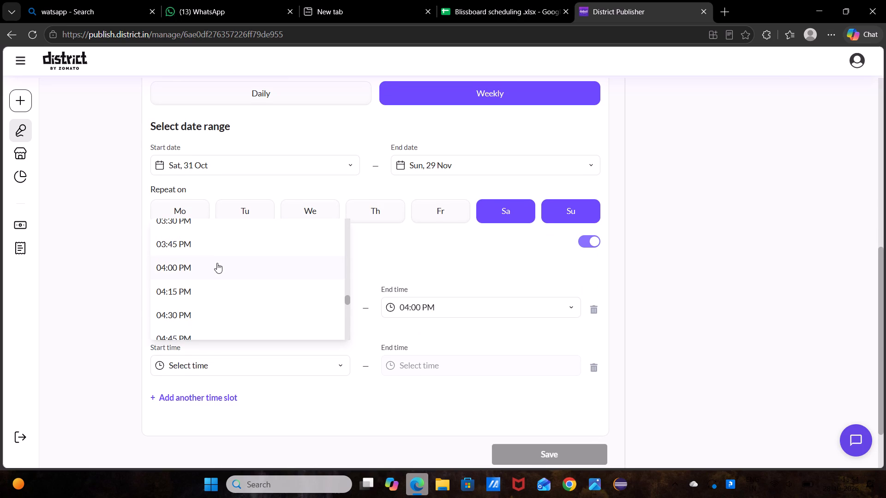
left_click(473, 366)
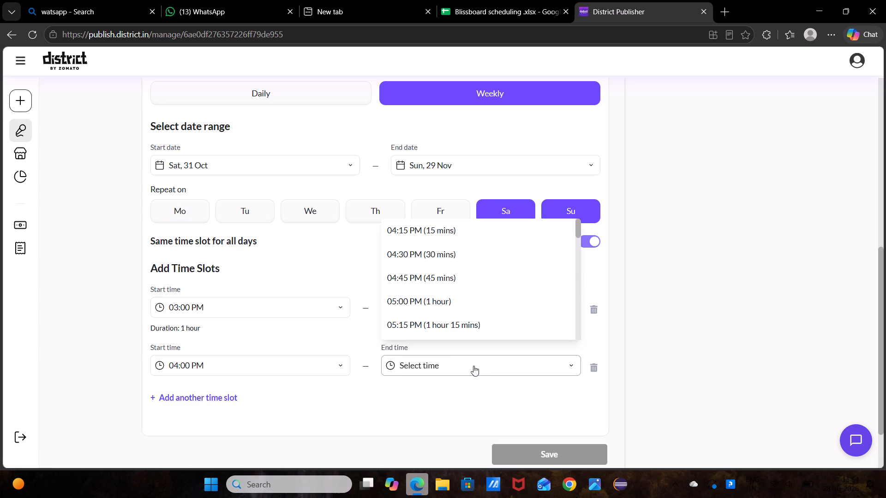
left_click(475, 307)
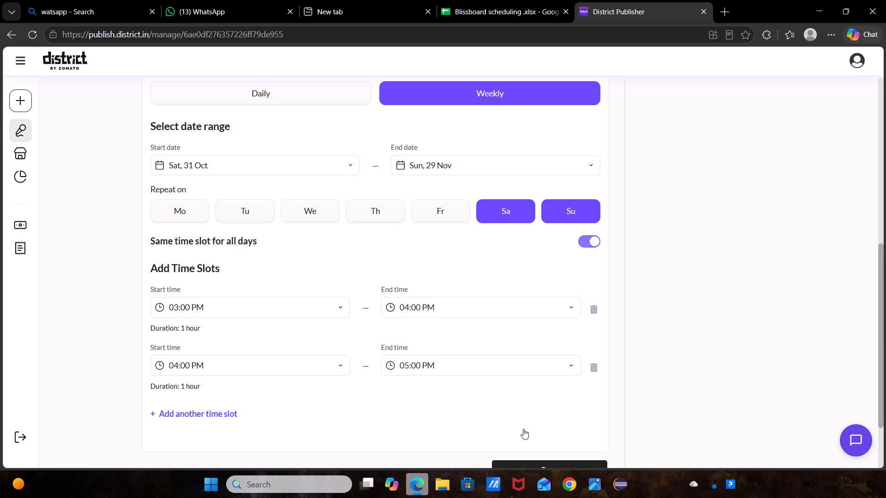
scroll(523, 429, "down", 1)
left_click(513, 455)
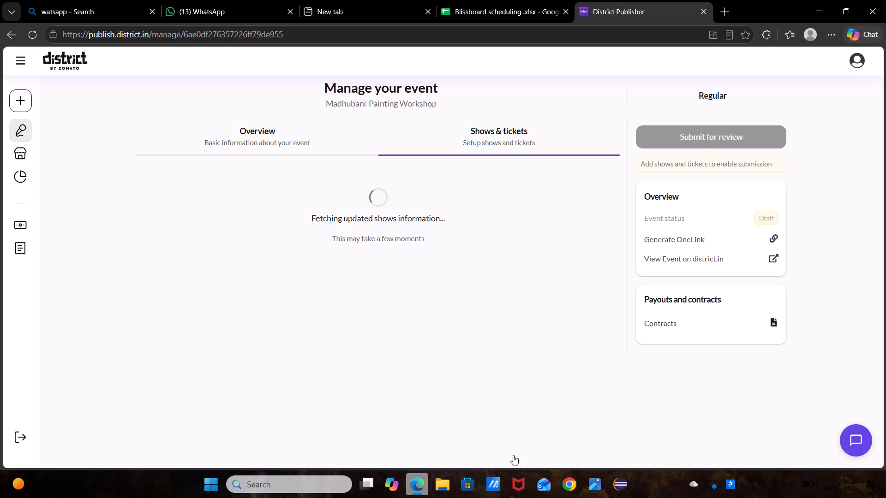
Start a new ticket priced at ₹699 with total quantity 10 and sales ending 30 minutes before show start.
left_click(588, 235)
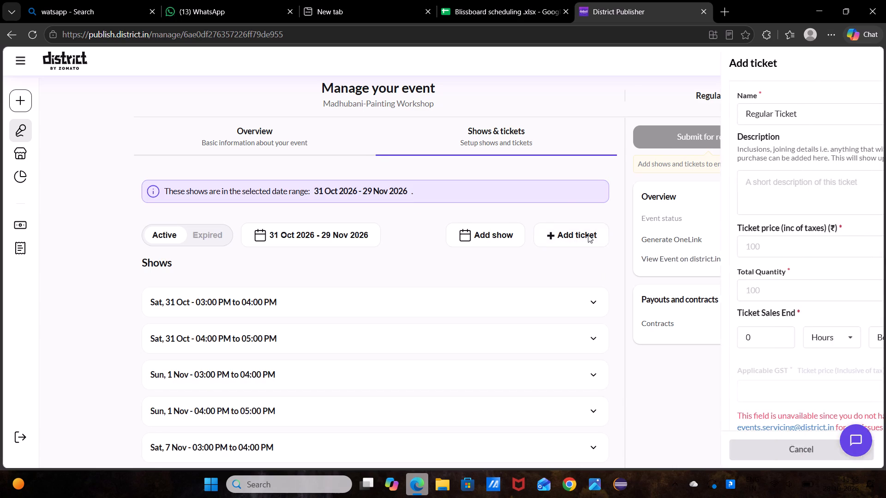
left_click(626, 252)
type("699")
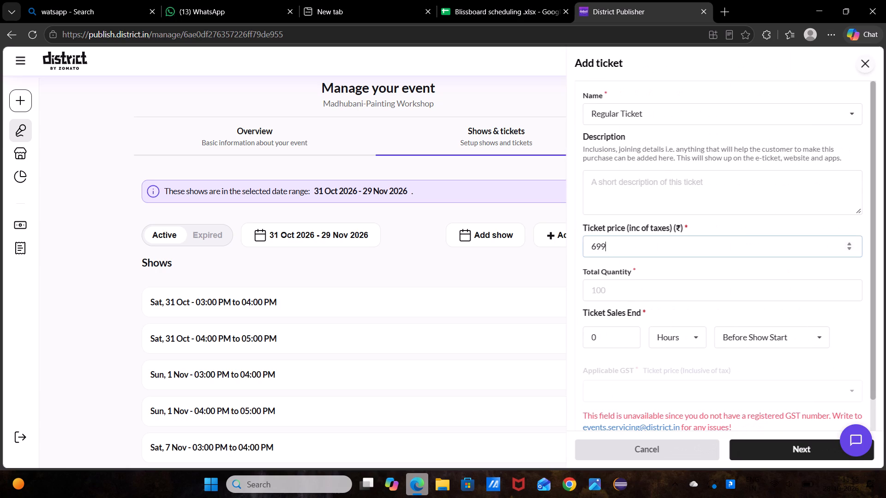
left_click(613, 294)
type("10")
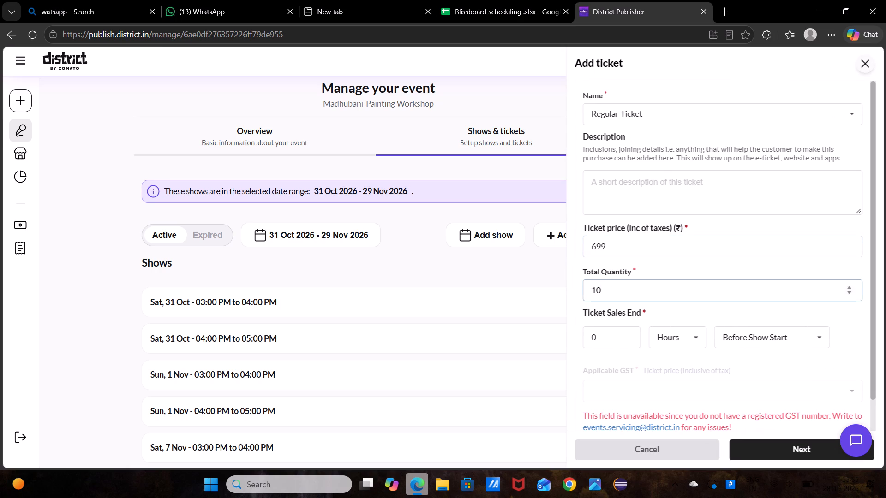
left_click(591, 343)
key("3")
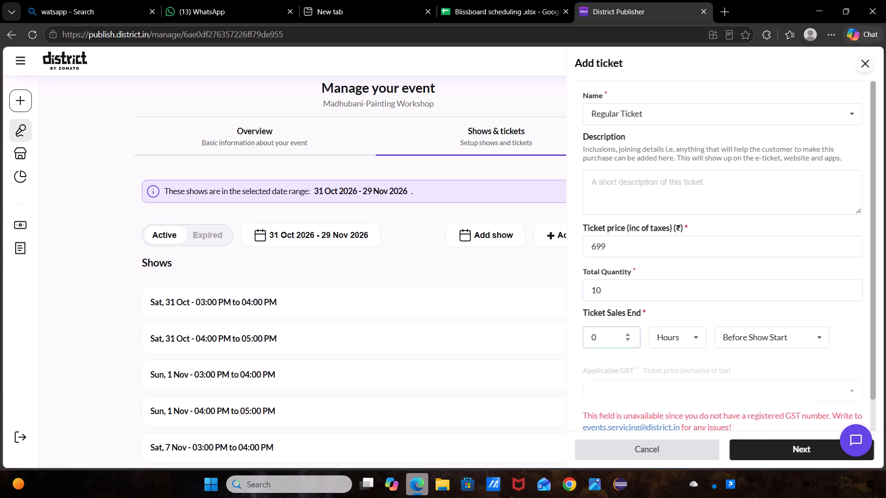
left_click(682, 329)
left_click(685, 354)
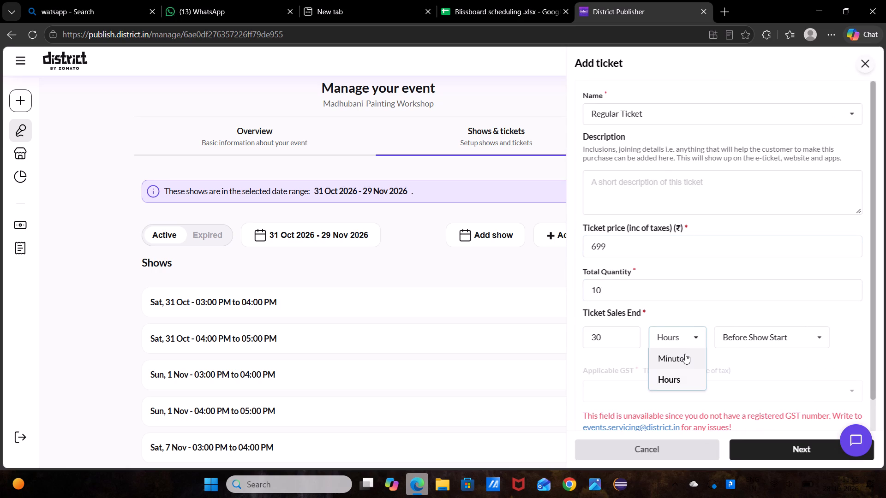
Paste the INR 250 redeemable cover charge note as the ticket description and give the ticket the custom name Entry pass.
left_click(680, 192)
key("ctrl+v")
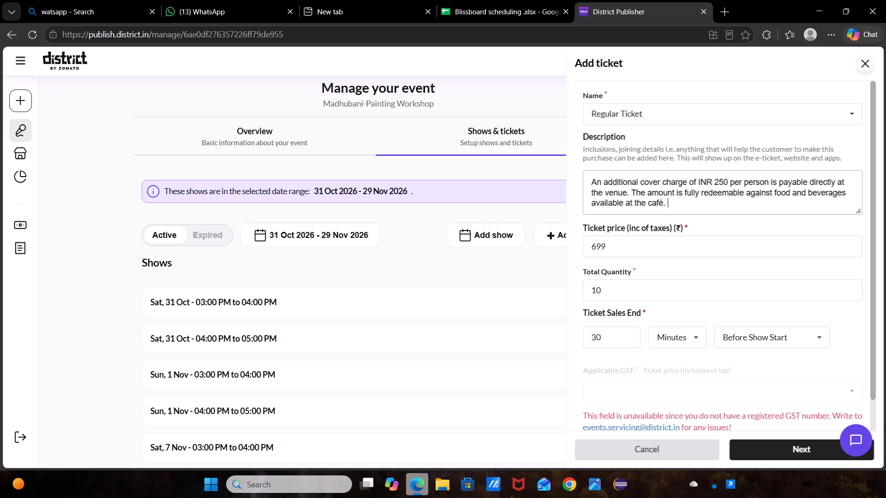
left_click(661, 113)
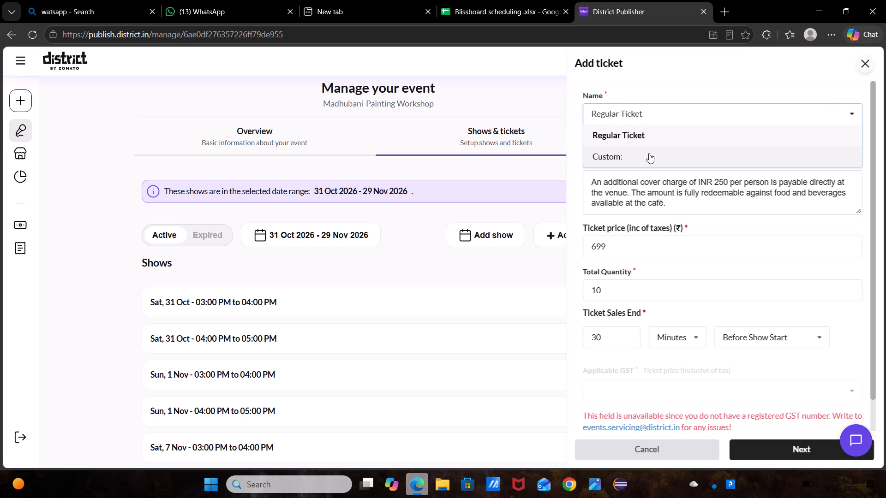
left_click(649, 153)
left_click(668, 121)
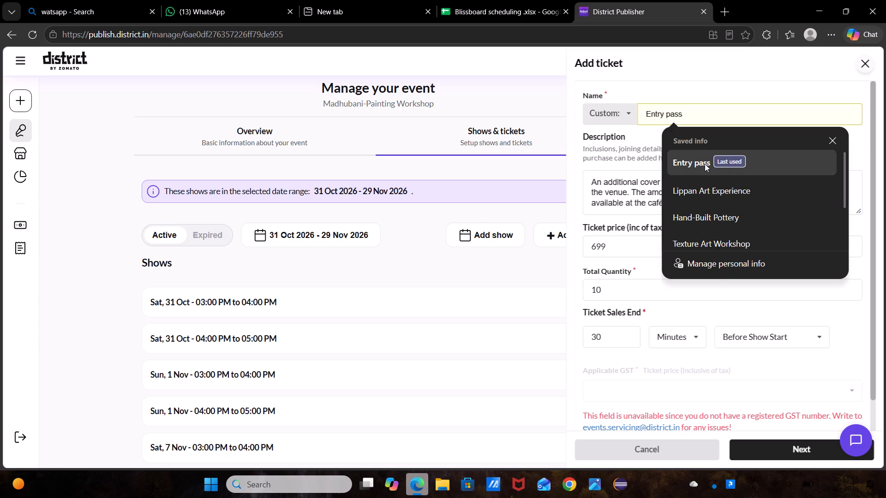
left_click(705, 164)
Apply the Entry pass ticket to all shows and confirm the changes.
scroll(727, 346, "down", 1)
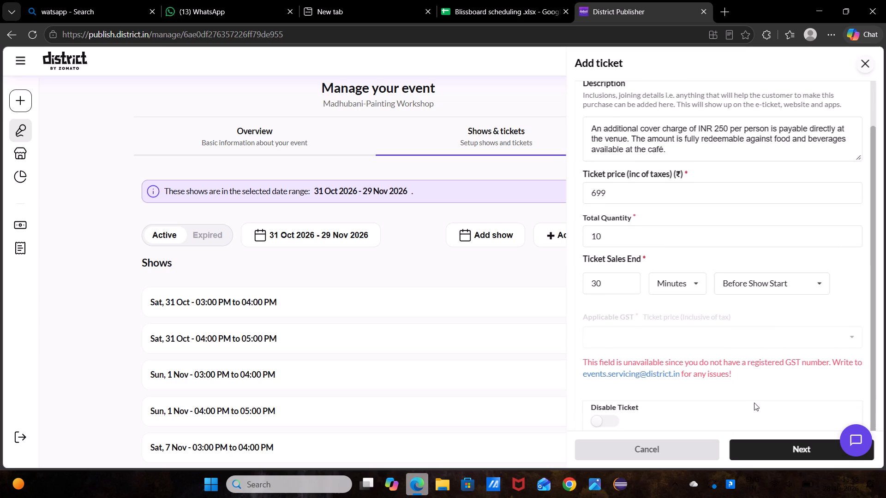
left_click(777, 446)
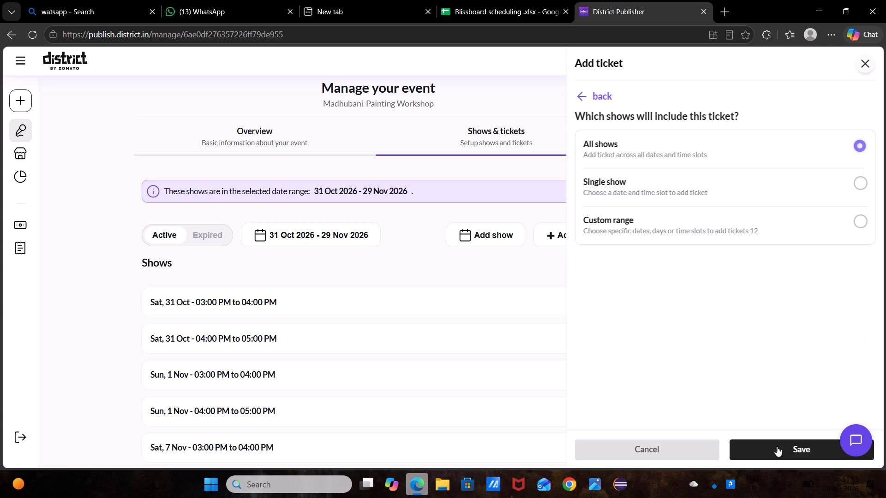
left_click(777, 446)
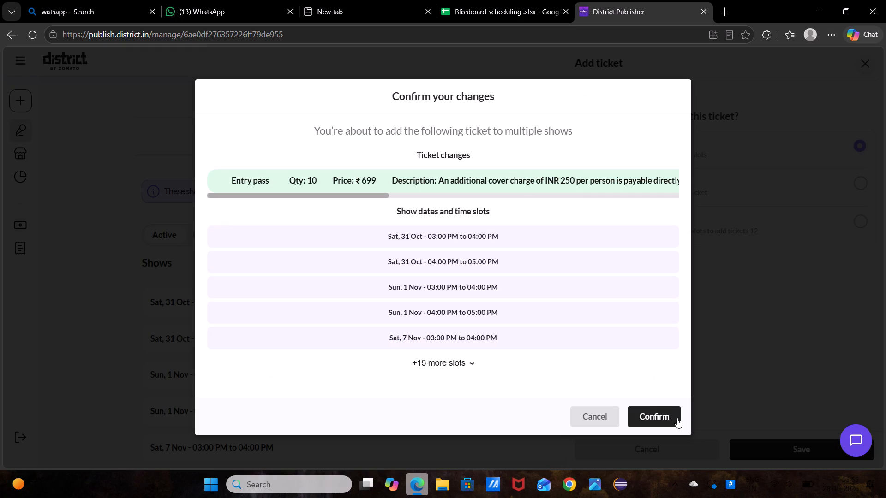
left_click(677, 418)
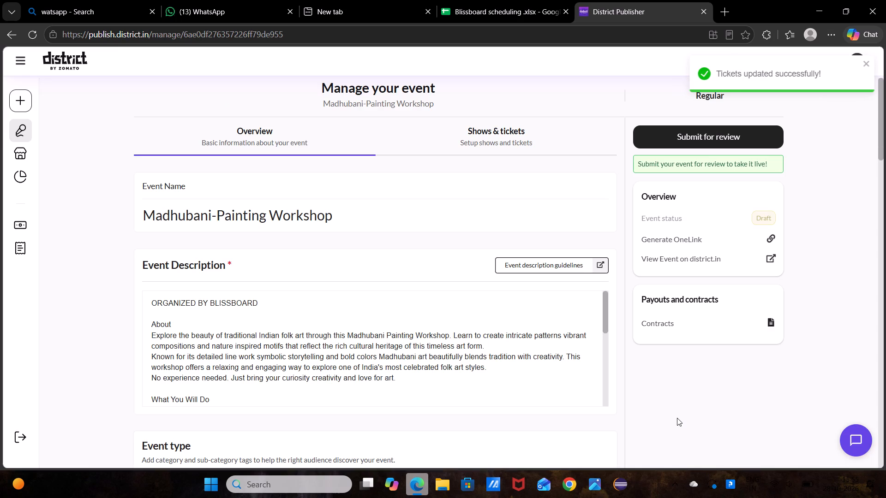
Disable only the Sun, 8 Nov 03:00 PM to 04:00 PM show of the Madhubani-Painting Workshop.
left_click(515, 147)
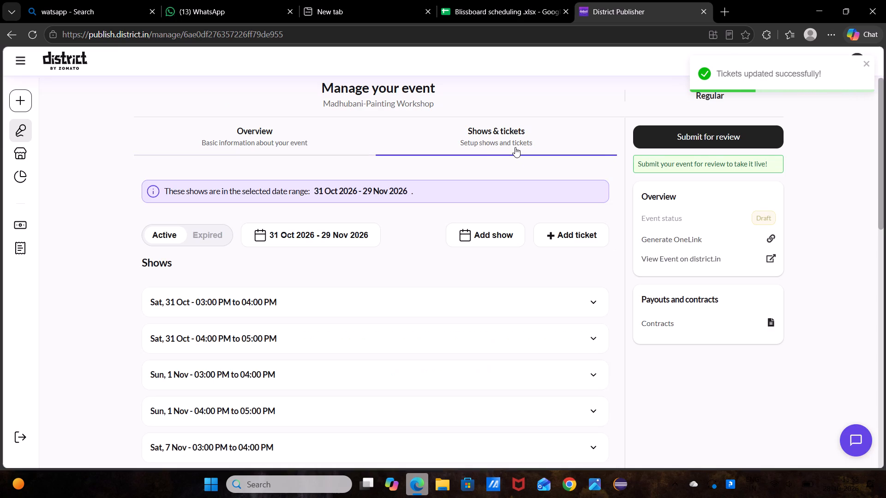
scroll(361, 332, "down", 2)
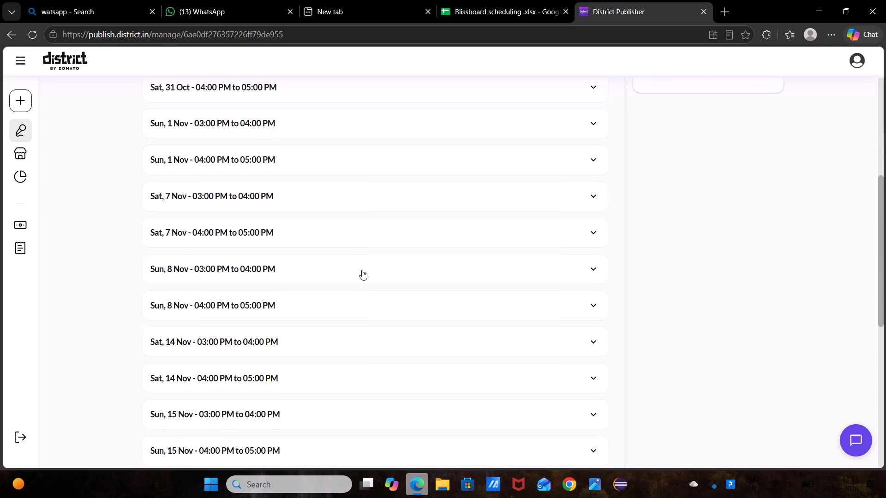
left_click(362, 267)
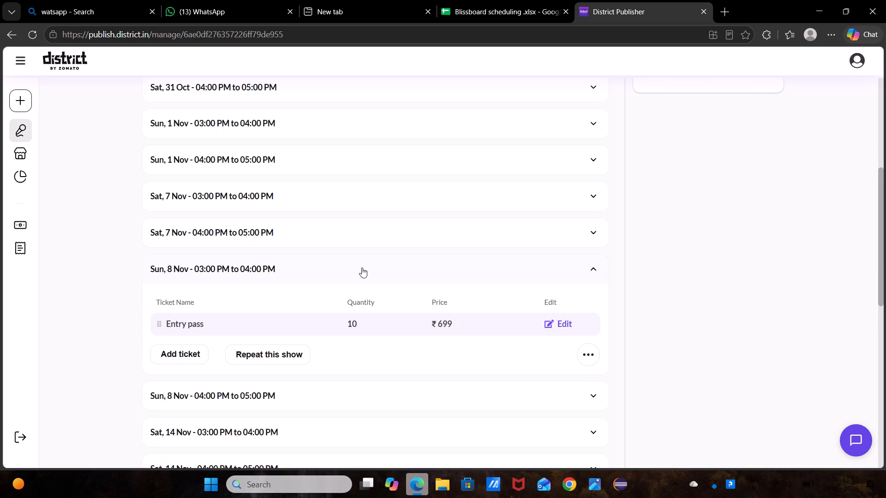
left_click(588, 355)
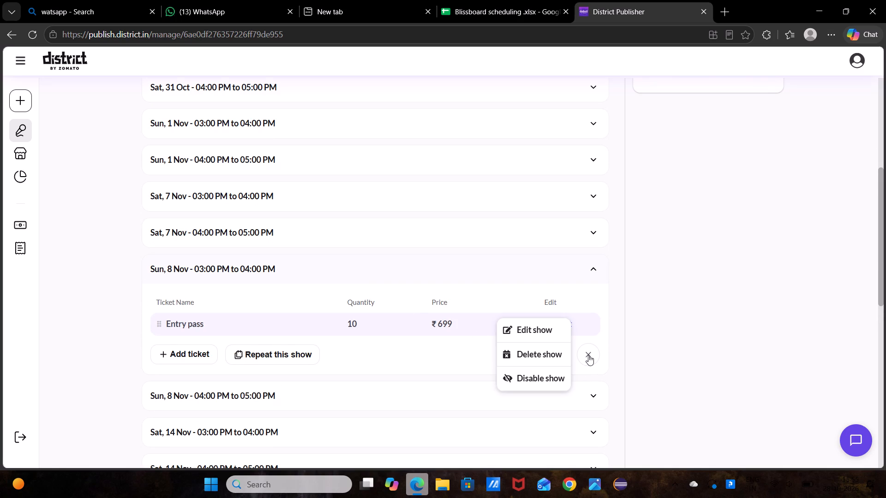
left_click(548, 377)
left_click(606, 410)
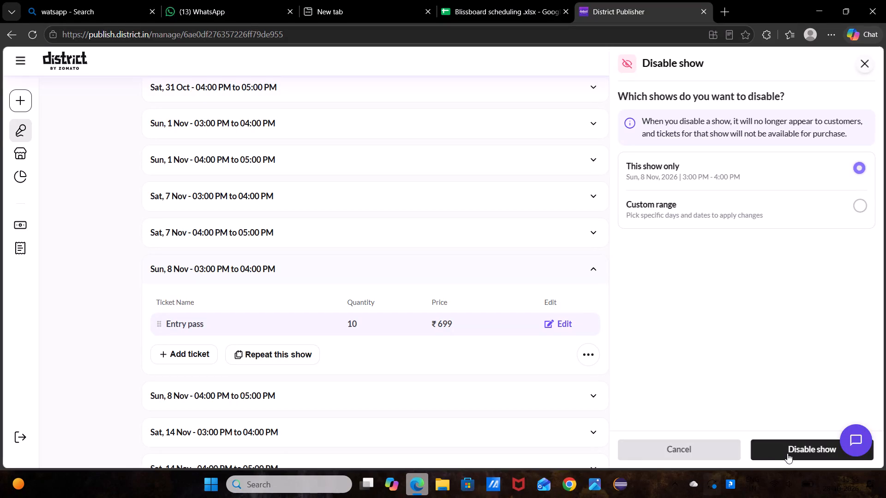
left_click(787, 453)
left_click(643, 329)
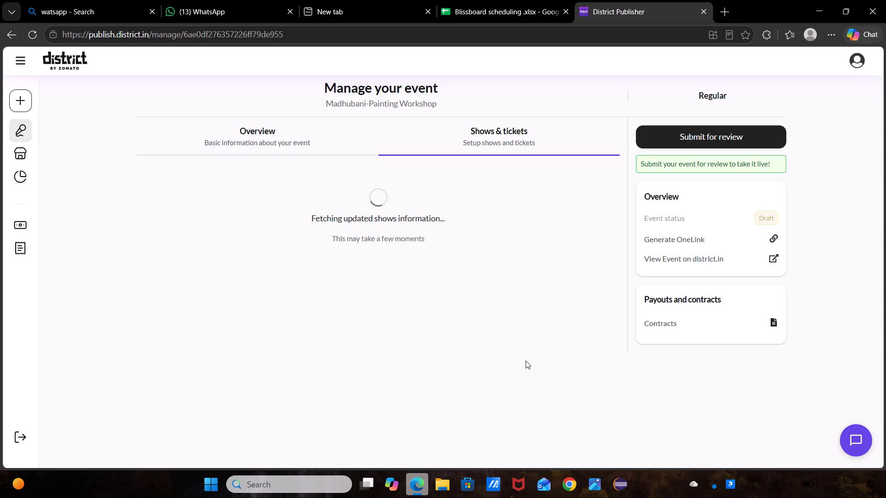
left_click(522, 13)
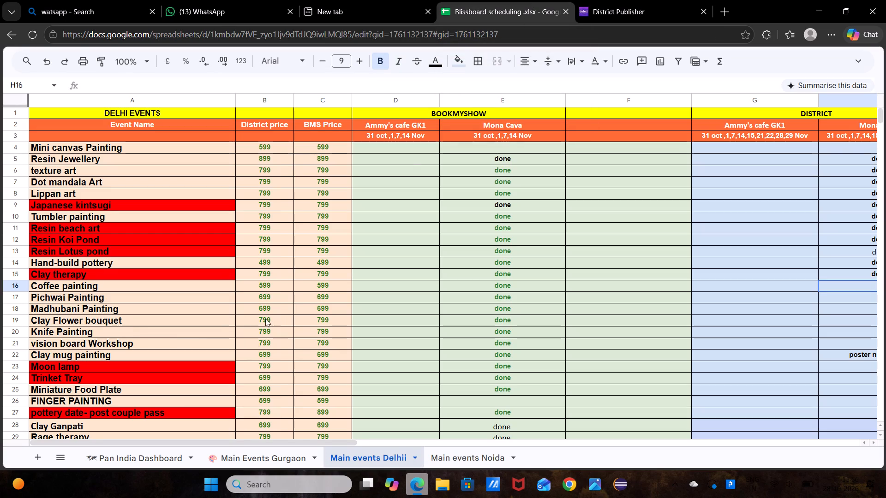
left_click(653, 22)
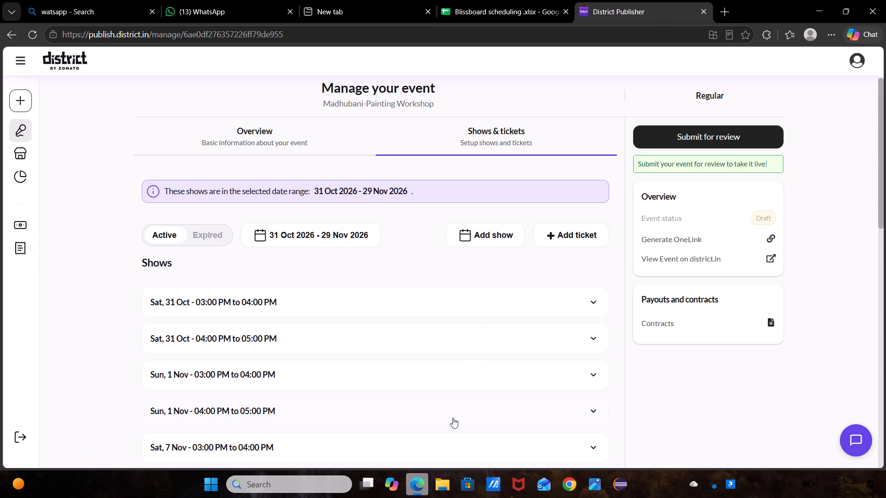
Disable only the Sun, 8 Nov 04:00 PM to 05:00 PM show of the Madhubani-Painting Workshop.
scroll(458, 393, "down", 5)
left_click(534, 267)
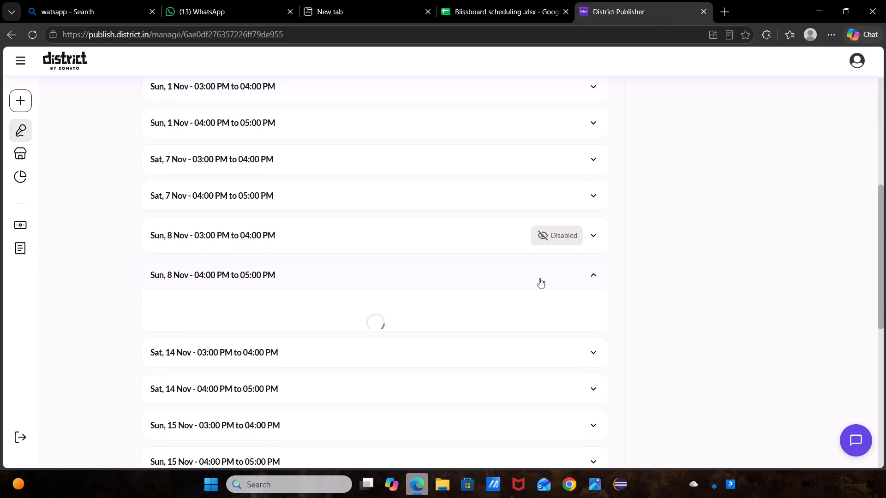
left_click(581, 354)
left_click(539, 379)
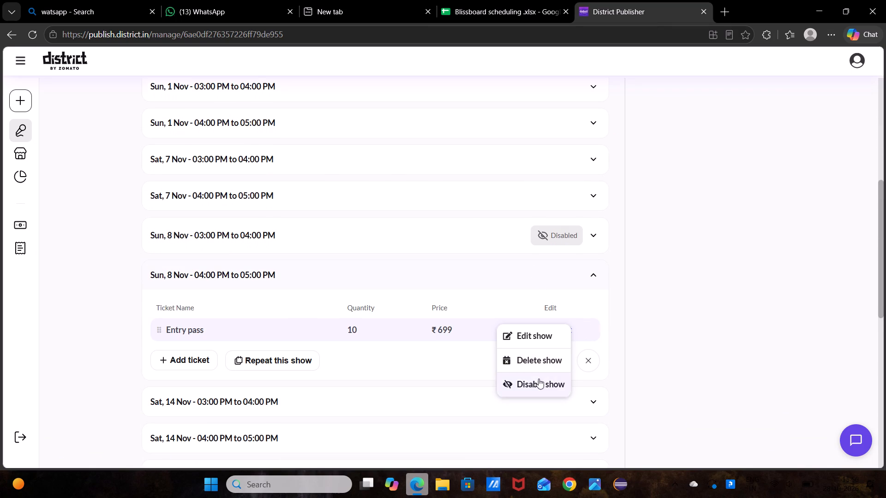
left_click(597, 405)
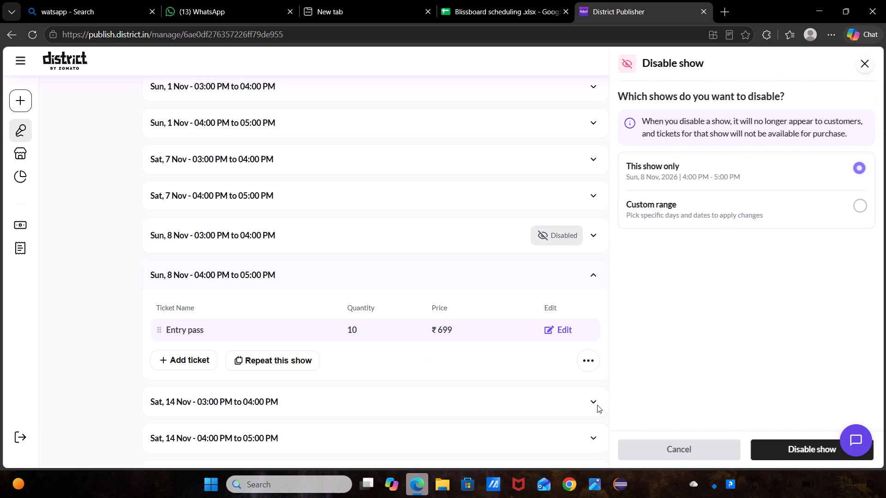
left_click(766, 444)
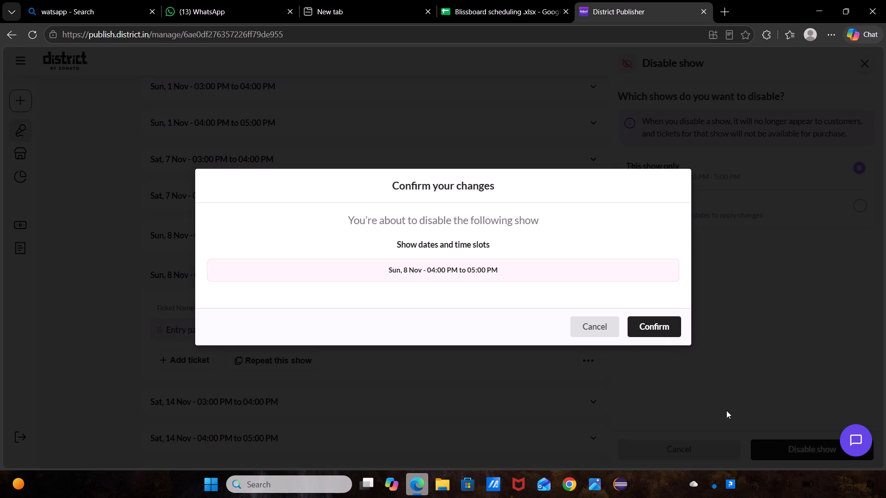
left_click(669, 327)
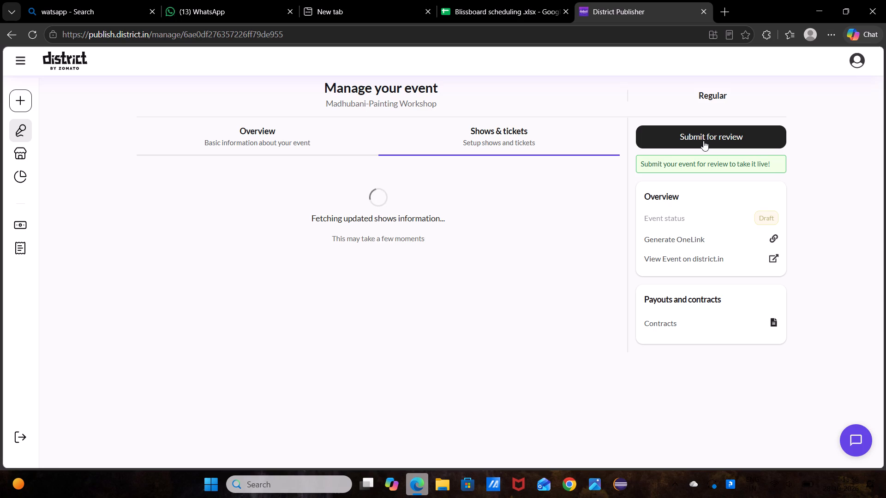
Submit the Madhubani-Painting Workshop for review, acknowledge the review notice, and return to the events overview.
left_click(703, 141)
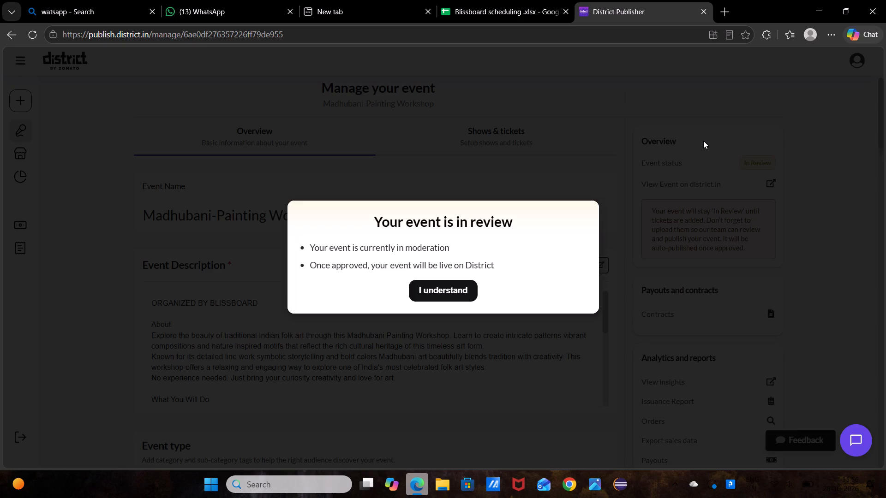
left_click(448, 280)
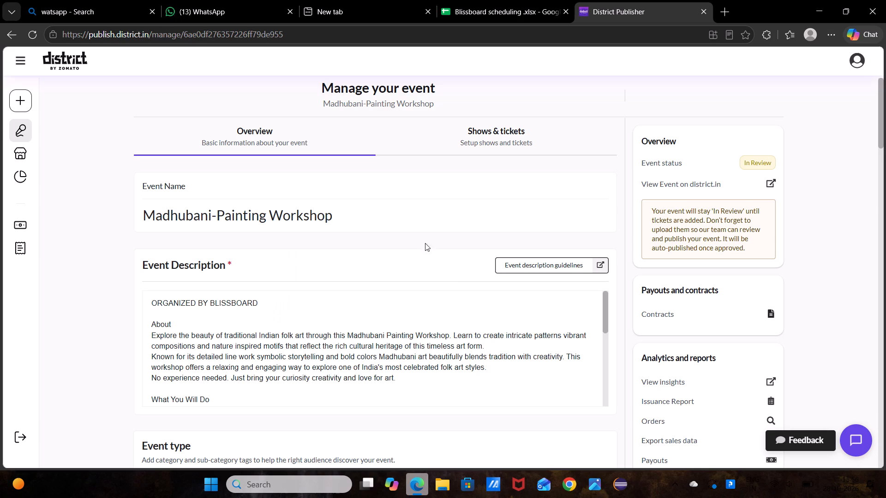
left_click(7, 37)
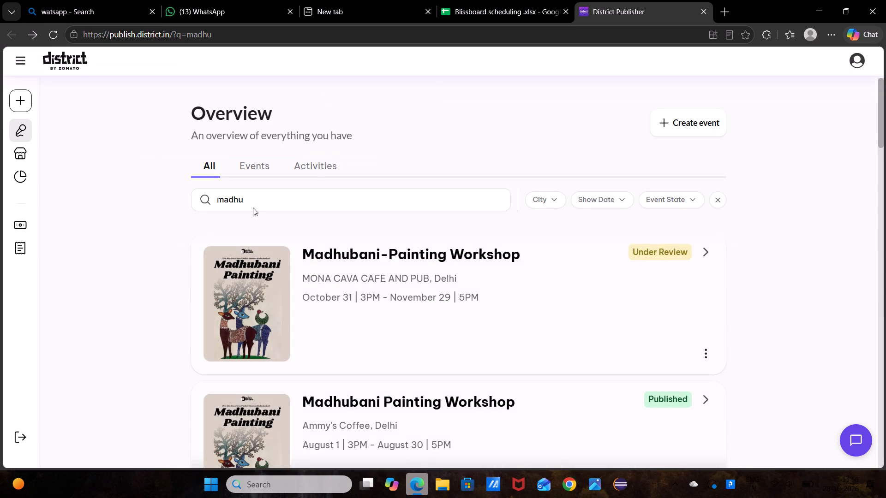
Search the events for clay-flow and open the draft Clay-Flower Bouquet Workshop at MONA CAVA CAFE AND PUB.
left_click_drag(257, 202, 172, 205)
type("clay")
key("space")
type("flow")
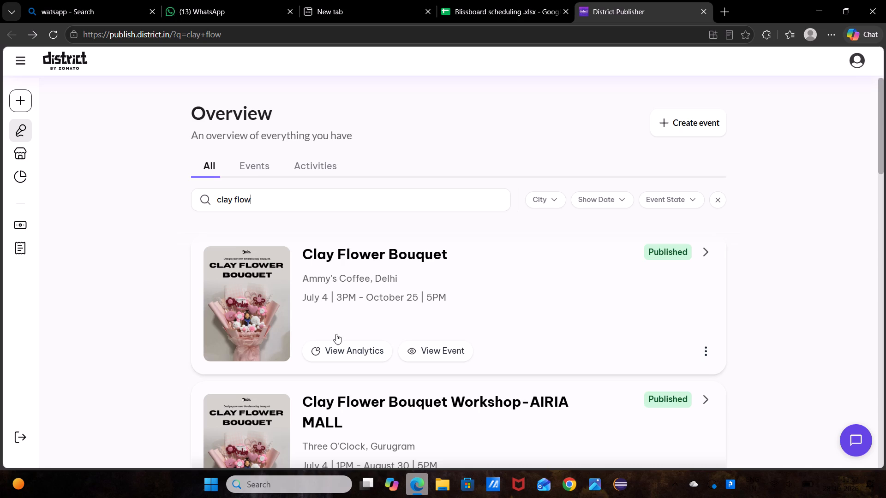
scroll(331, 323, "down", 7)
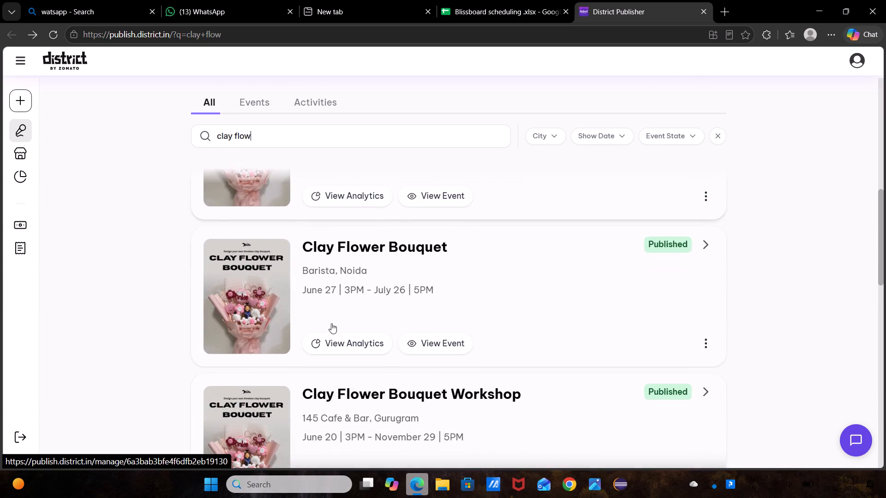
scroll(331, 323, "down", 5)
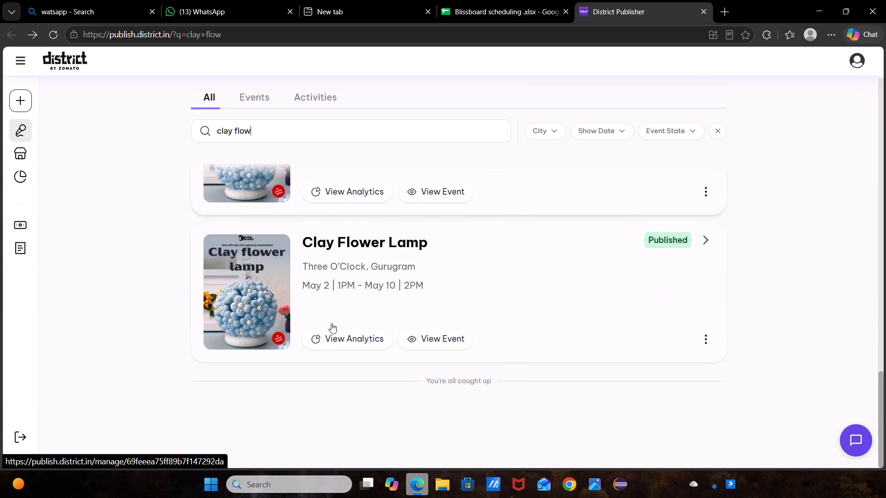
scroll(331, 323, "down", 1)
scroll(331, 323, "up", 2)
left_click(234, 134)
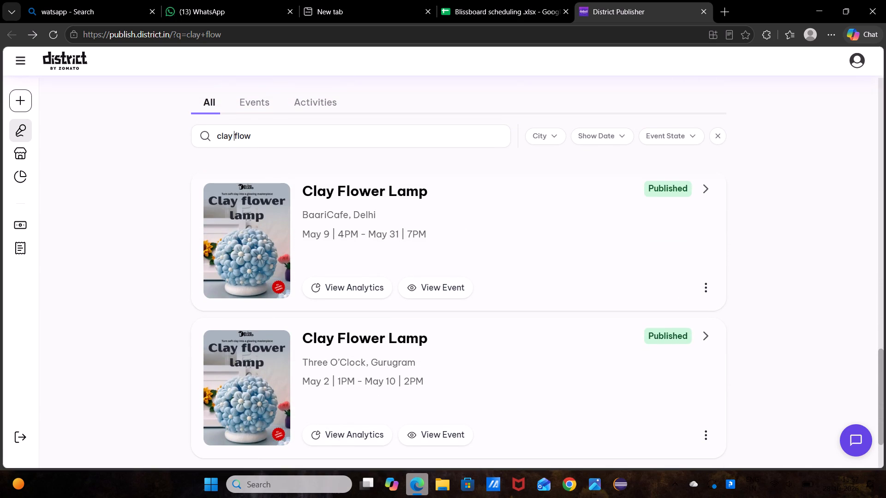
key("BackSpace")
key("minus")
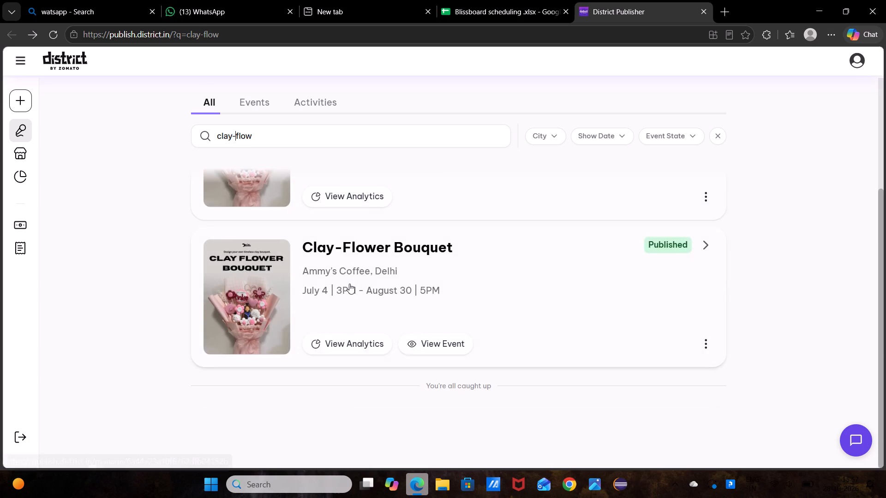
scroll(349, 284, "up", 5)
scroll(349, 284, "down", 1)
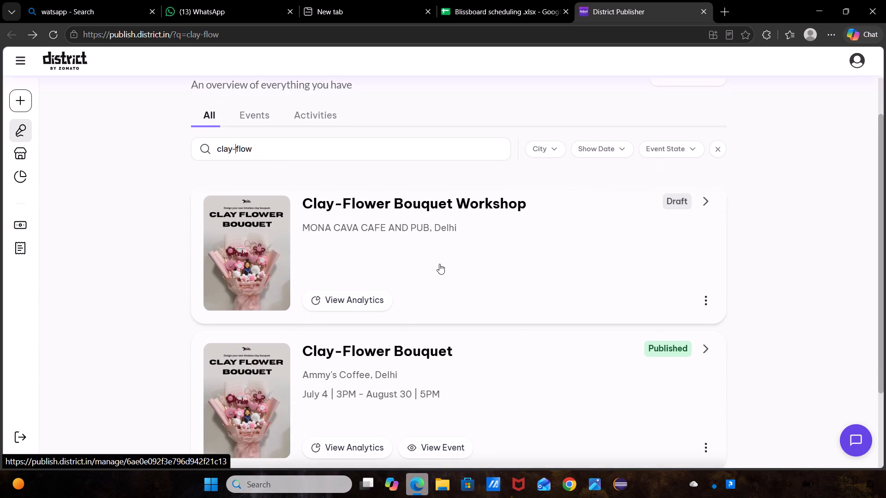
left_click(439, 264)
Set the workshop's shows as a recurring weekly event from Sat, 31 Oct to Sun, 29 Nov, repeating on Saturday and Sunday.
left_click(514, 141)
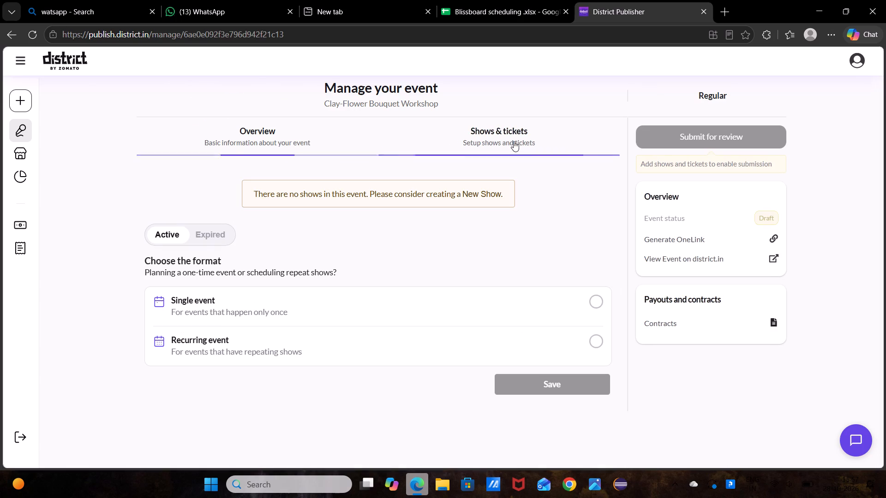
left_click(396, 334)
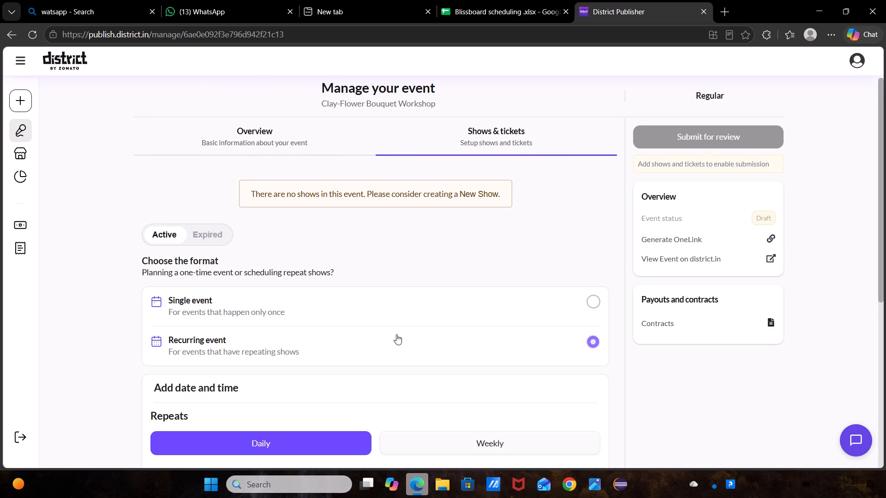
scroll(396, 334, "down", 2)
left_click(426, 338)
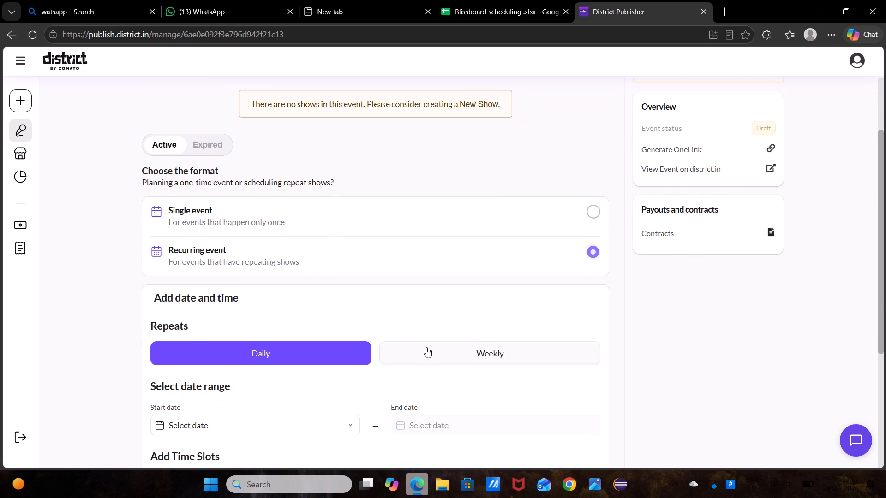
left_click(426, 347)
scroll(401, 367, "down", 1)
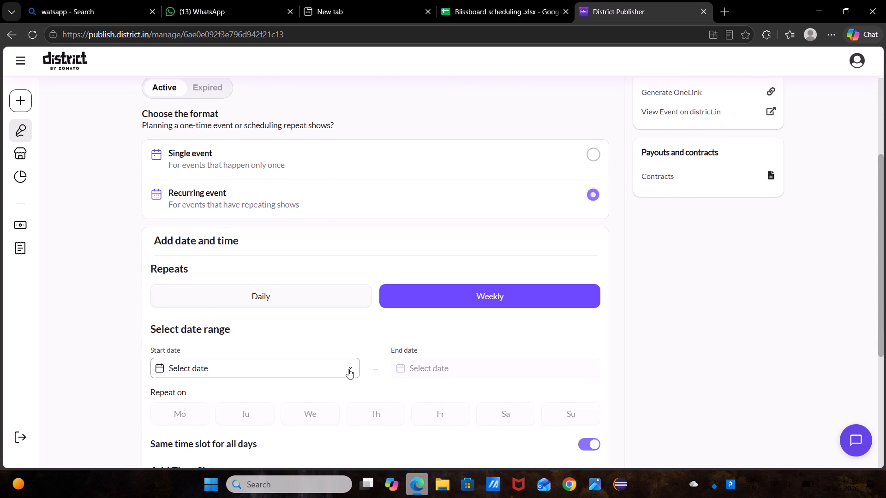
left_click(348, 369)
left_click(258, 327)
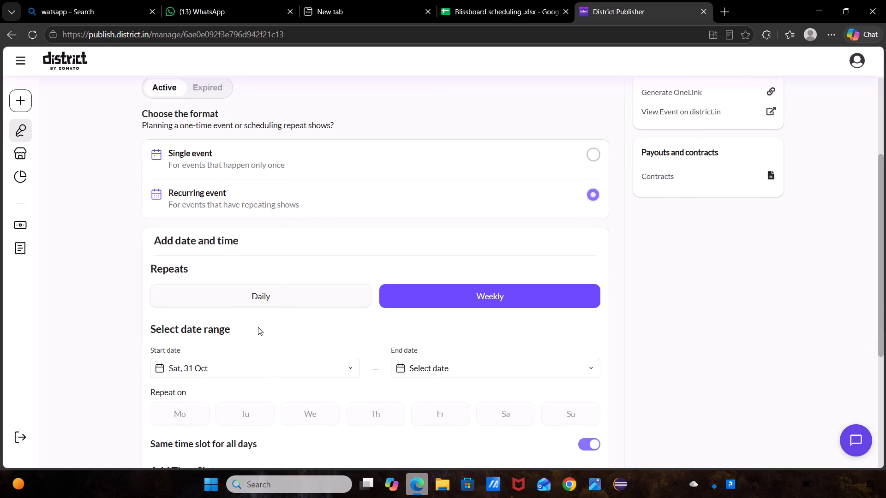
left_click(453, 373)
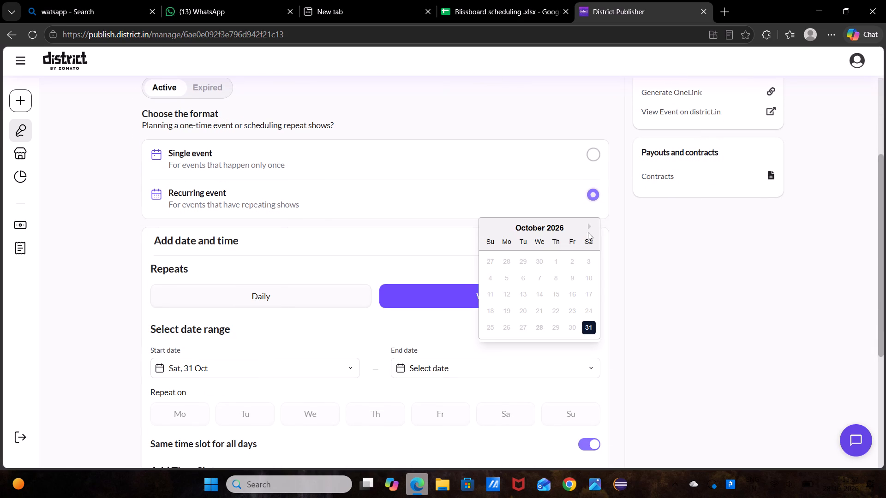
left_click(591, 225)
left_click(494, 334)
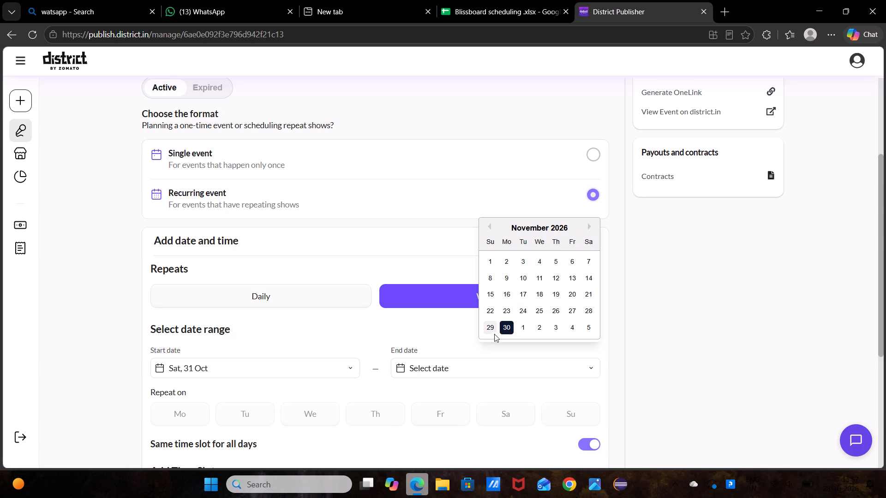
left_click(505, 410)
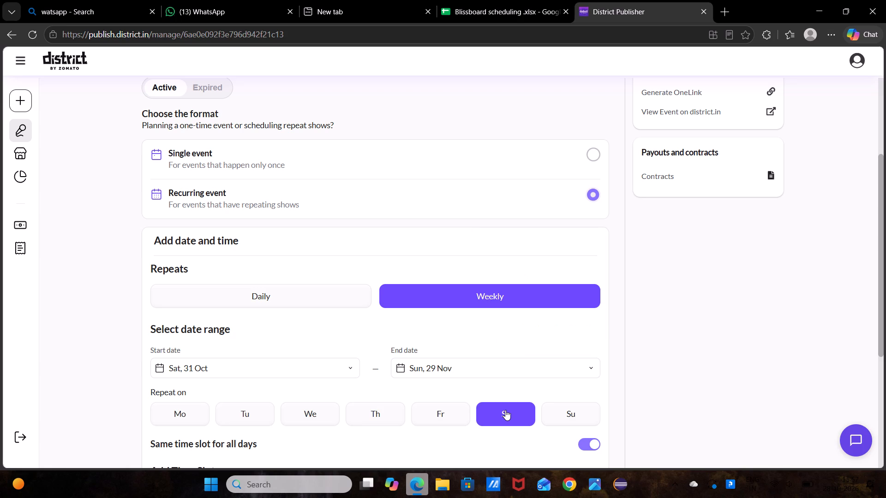
left_click(570, 407)
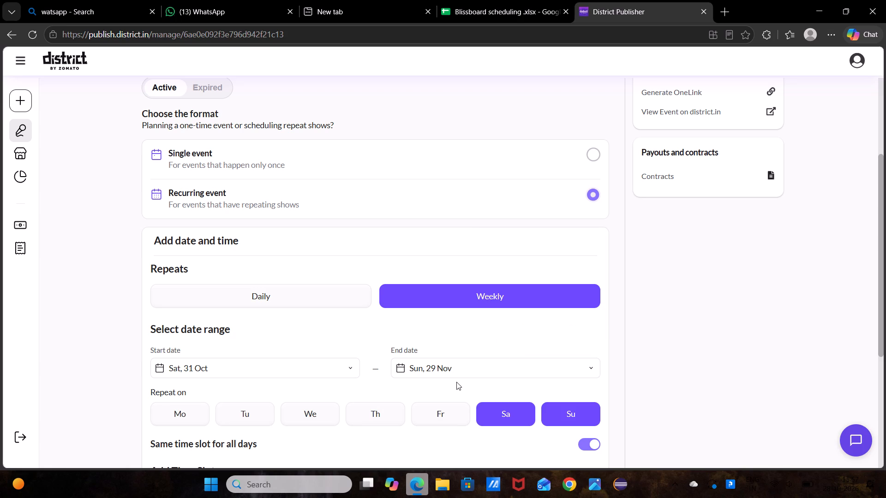
Set the first time slot for all days from 03:00 PM to 04:00 PM.
scroll(456, 382, "down", 2)
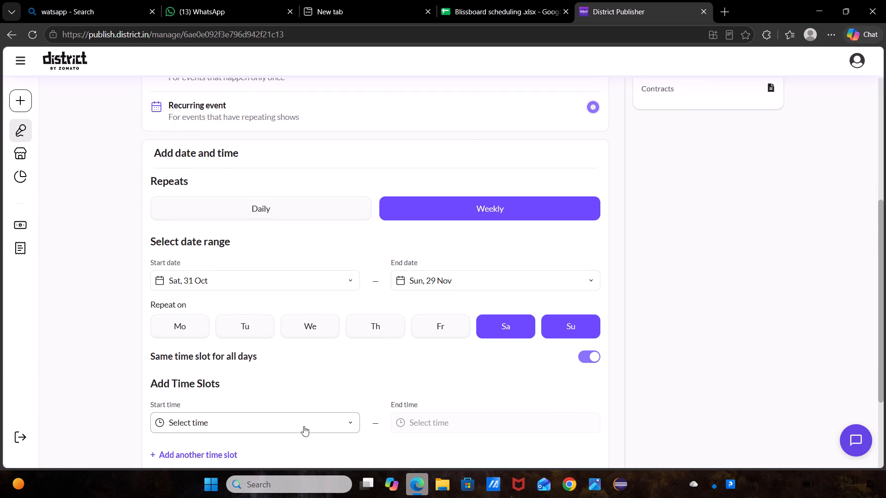
left_click(304, 426)
scroll(290, 365, "down", 9)
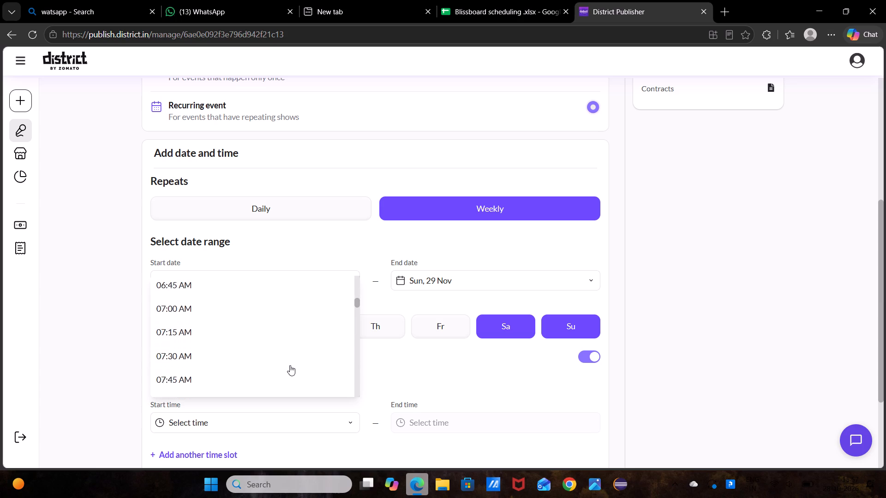
scroll(290, 365, "down", 3)
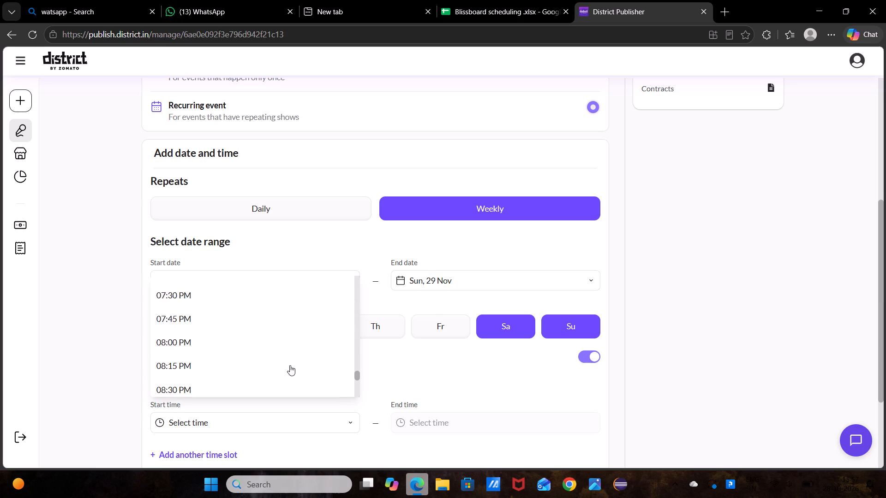
scroll(290, 365, "down", 2)
scroll(290, 365, "up", 5)
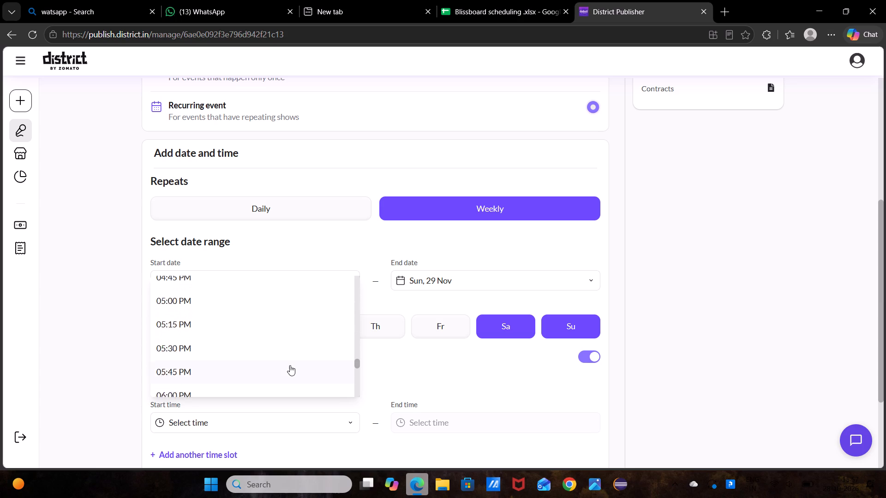
scroll(290, 365, "up", 2)
left_click(246, 339)
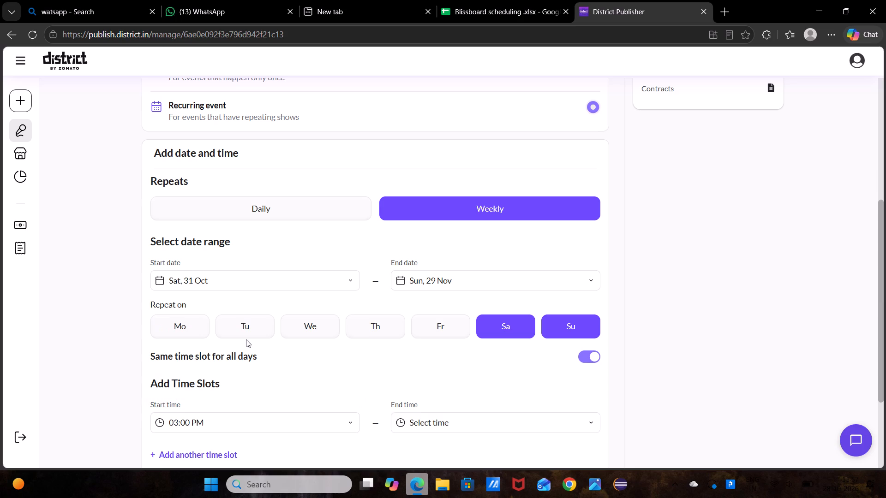
left_click(486, 427)
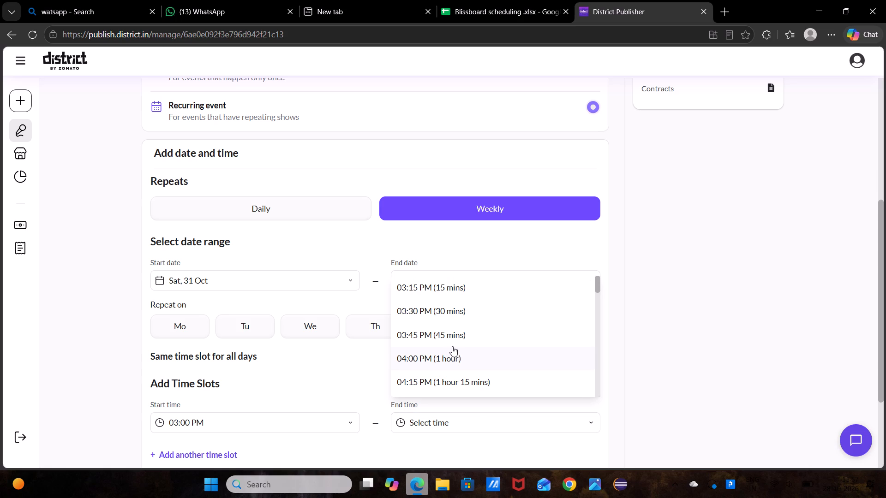
left_click(452, 346)
Add a second time slot from 04:00 PM to 05:00 PM and save the recurring shows.
scroll(452, 346, "down", 3)
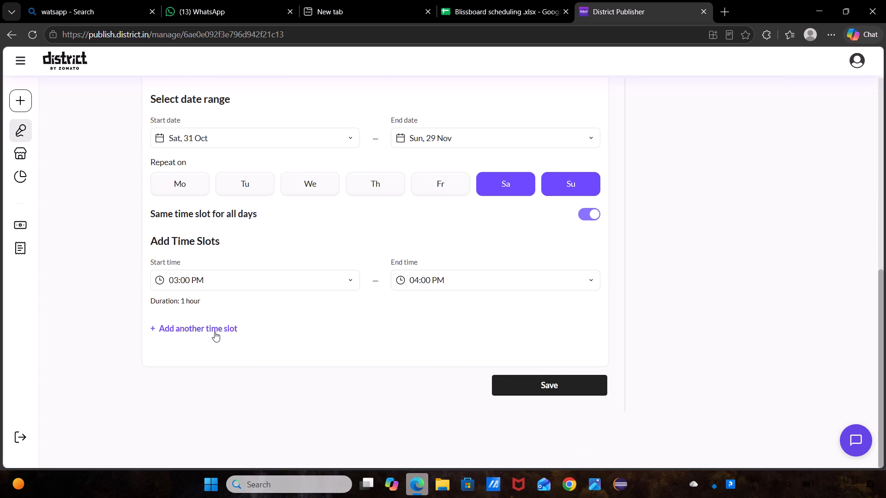
left_click(215, 332)
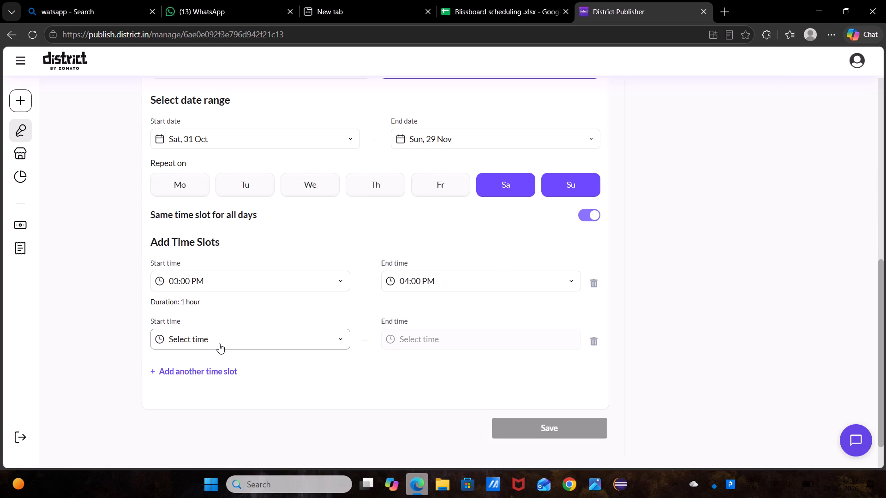
left_click(221, 347)
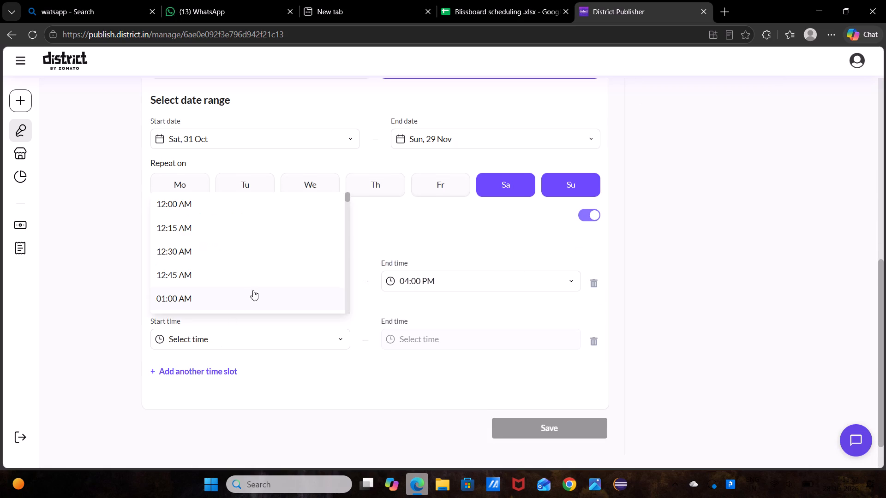
scroll(257, 283, "down", 8)
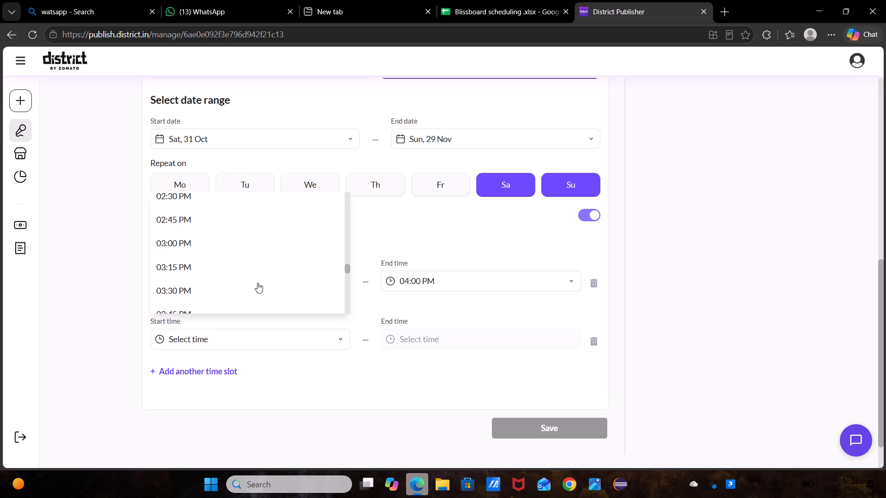
scroll(257, 283, "down", 2)
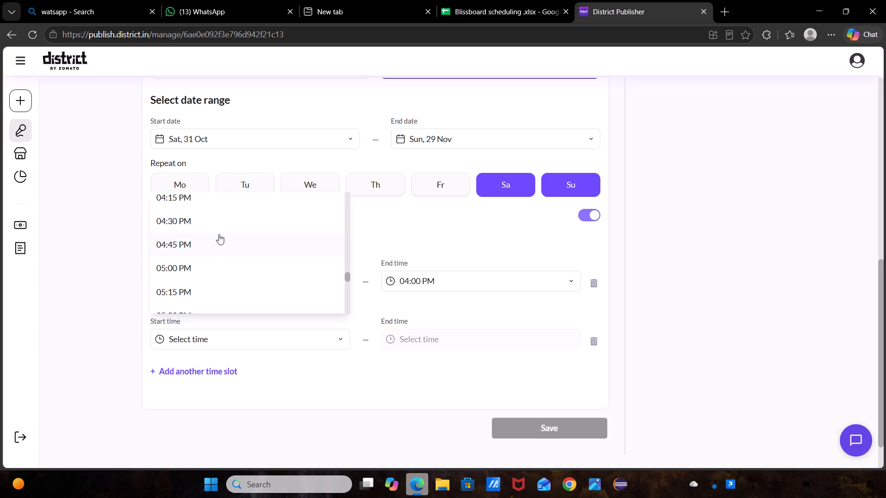
scroll(223, 237, "up", 1)
left_click(210, 221)
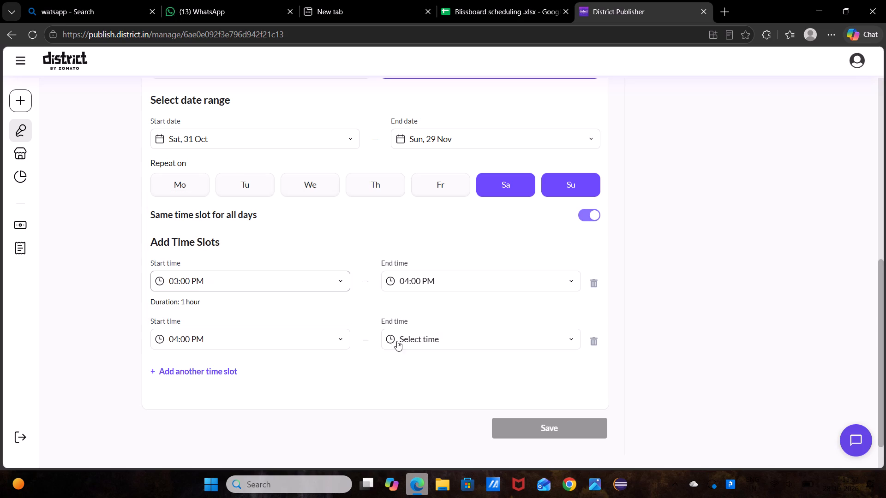
left_click(429, 339)
left_click(430, 278)
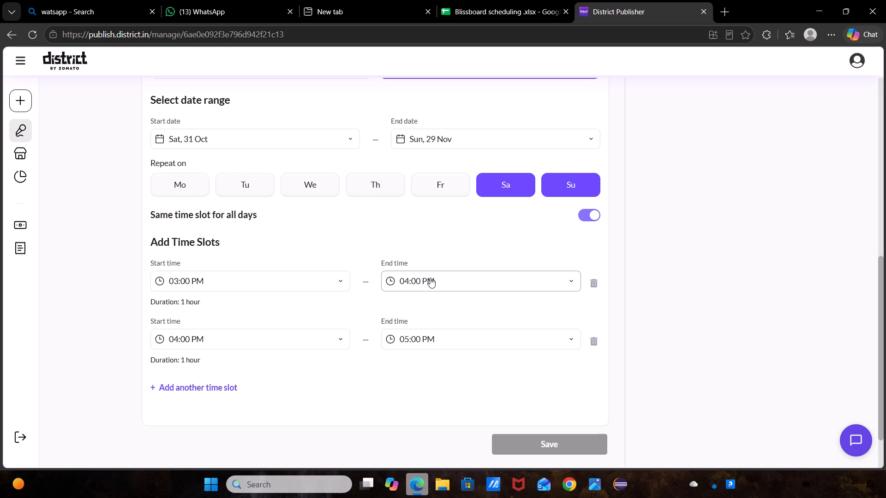
left_click(566, 443)
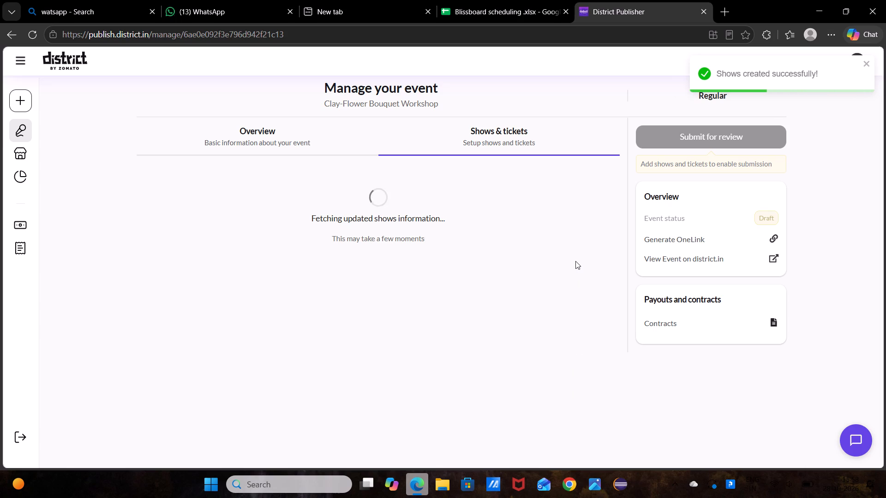
Switch to the Blissboard scheduling spreadsheet, check the Clay Flower bouquet's District price, and return to District Publisher.
left_click(534, 7)
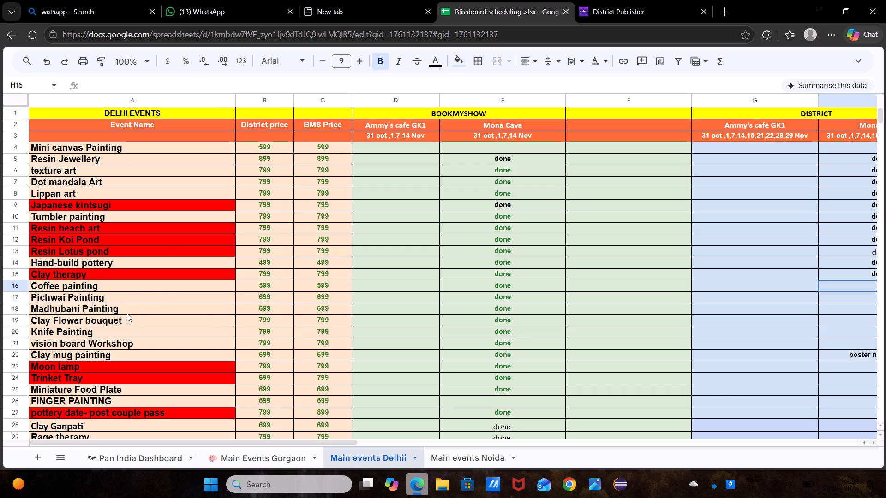
left_click(636, 11)
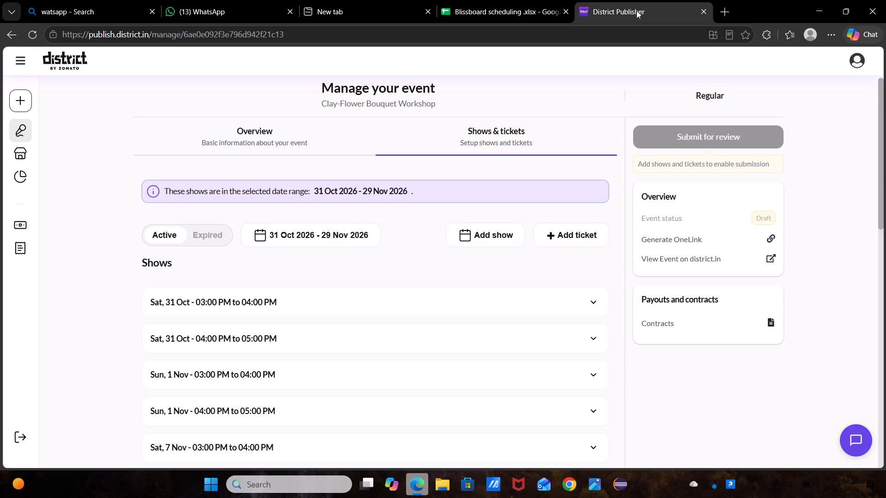
Add a ticket with the INR 250 cover charge description, price ₹799, quantity 10, and sales ending 30 minutes before show start.
left_click(580, 236)
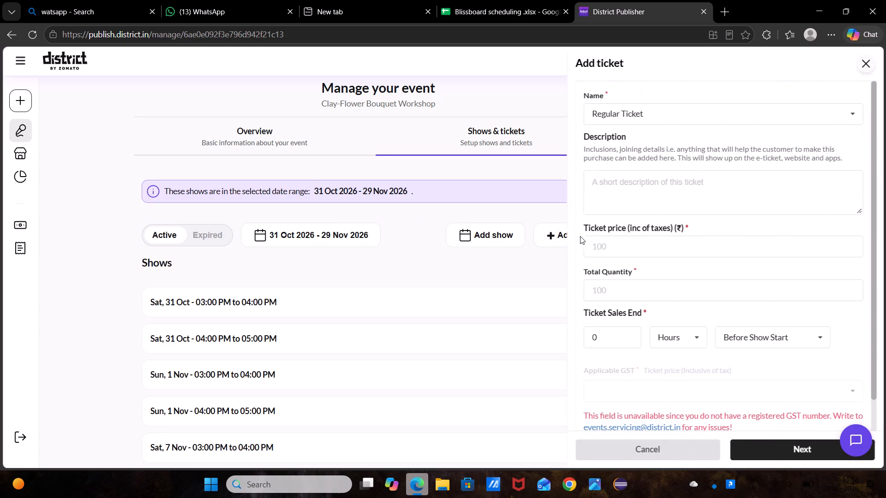
left_click(623, 195)
key("ctrl+v")
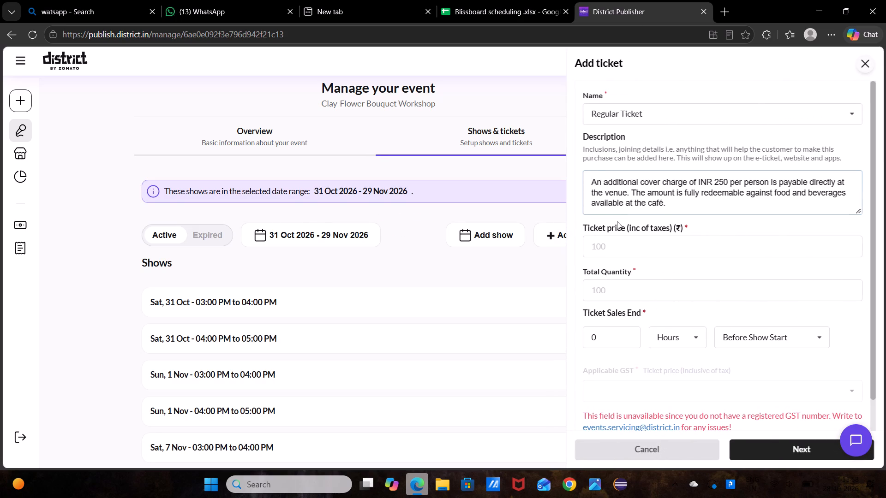
left_click(614, 243)
type("799")
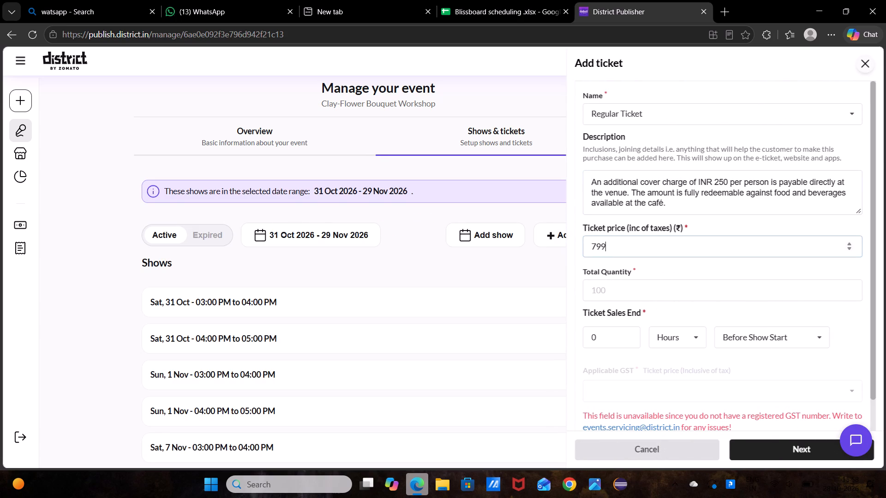
left_click(618, 288)
type("10")
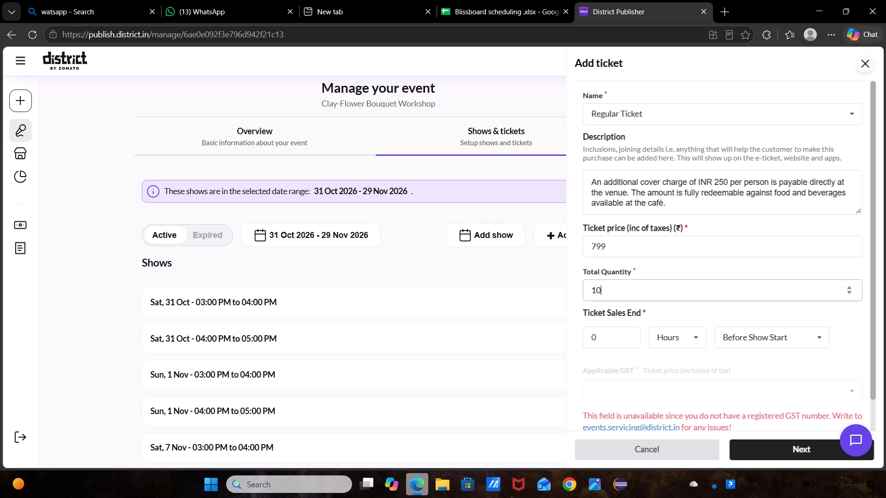
left_click(591, 336)
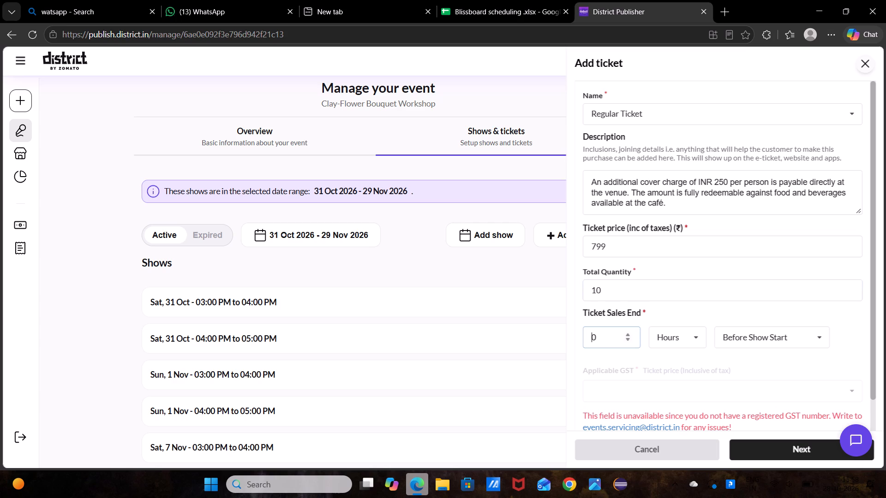
key("3")
left_click(695, 340)
left_click(686, 359)
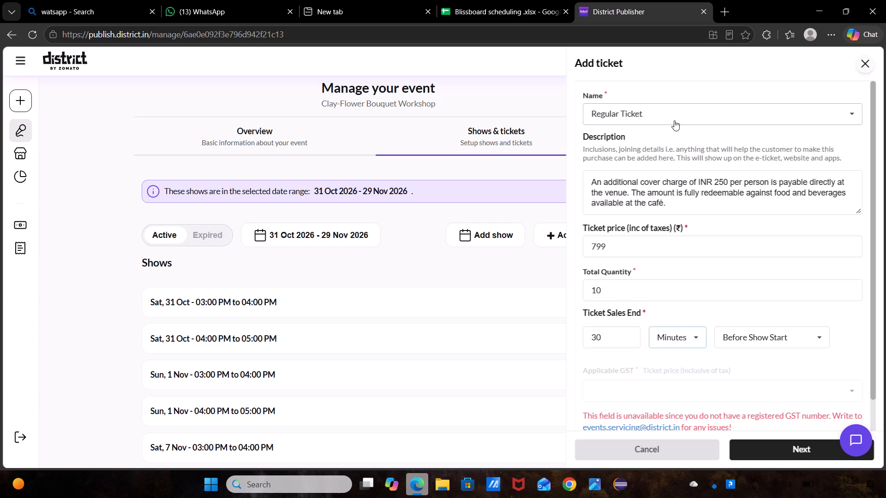
Give the ticket the custom name Entry pass and save it to all of the workshop's shows.
left_click(674, 115)
left_click(665, 163)
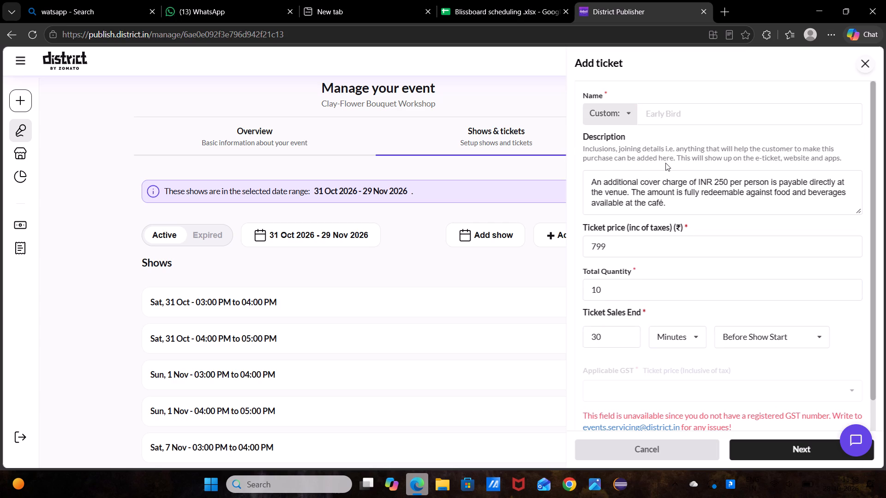
left_click(703, 115)
left_click(697, 171)
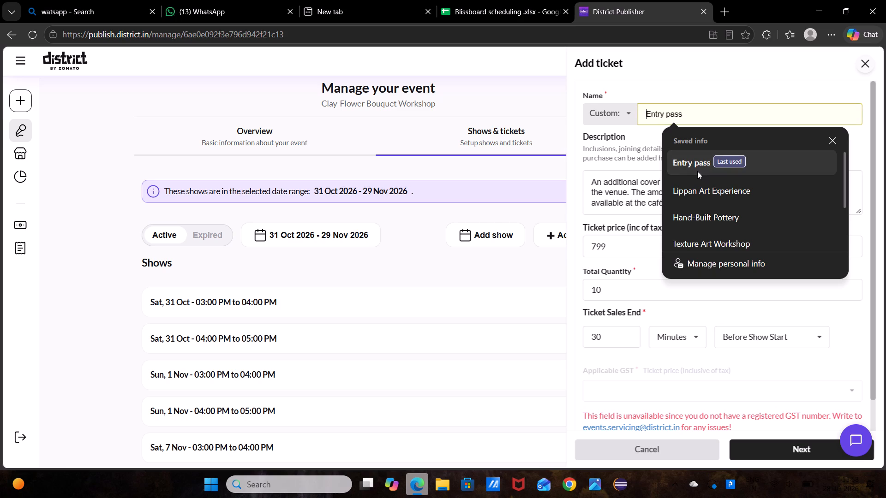
left_click(787, 451)
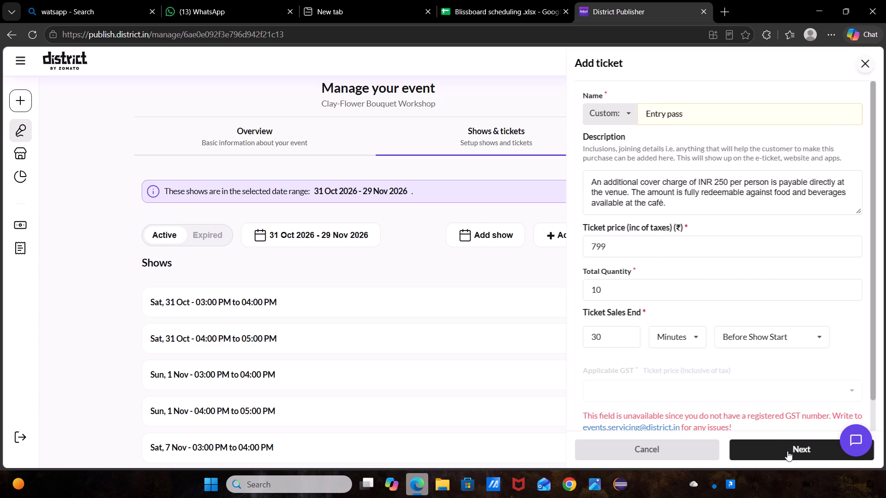
left_click(790, 448)
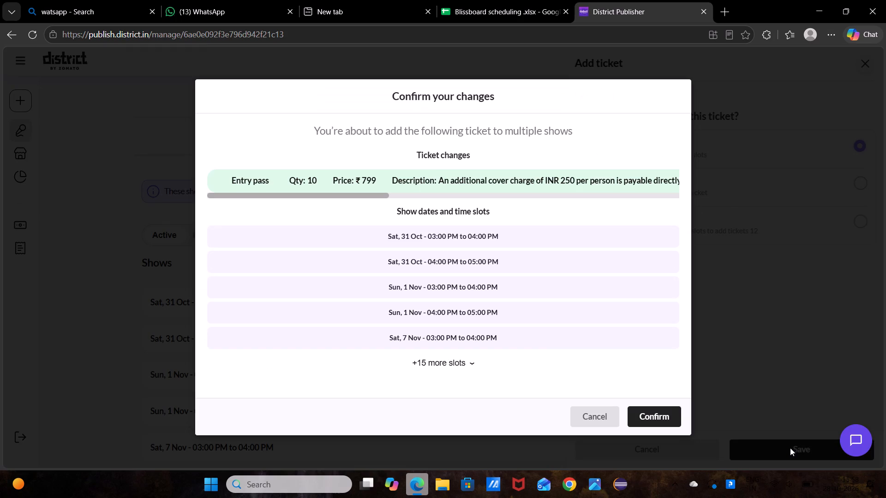
left_click(657, 410)
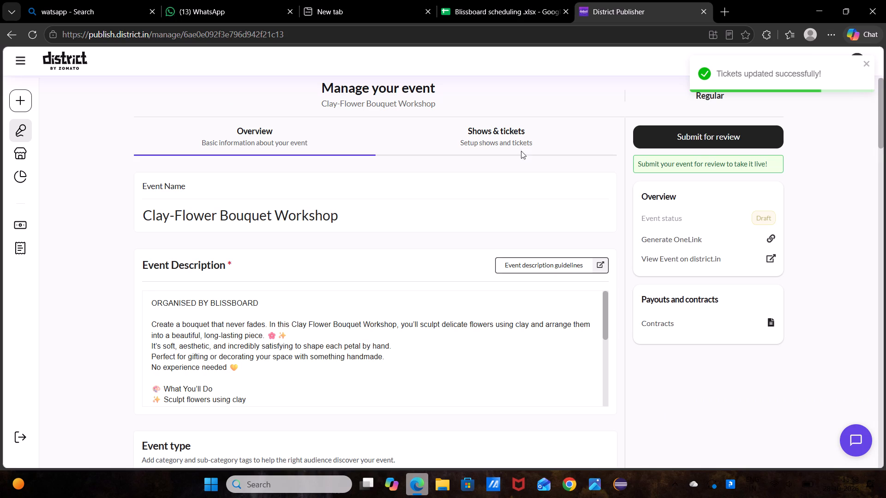
Disable only the Sun, 8 Nov show from 03:00 PM to 04:00 PM.
left_click(520, 119)
left_click(510, 128)
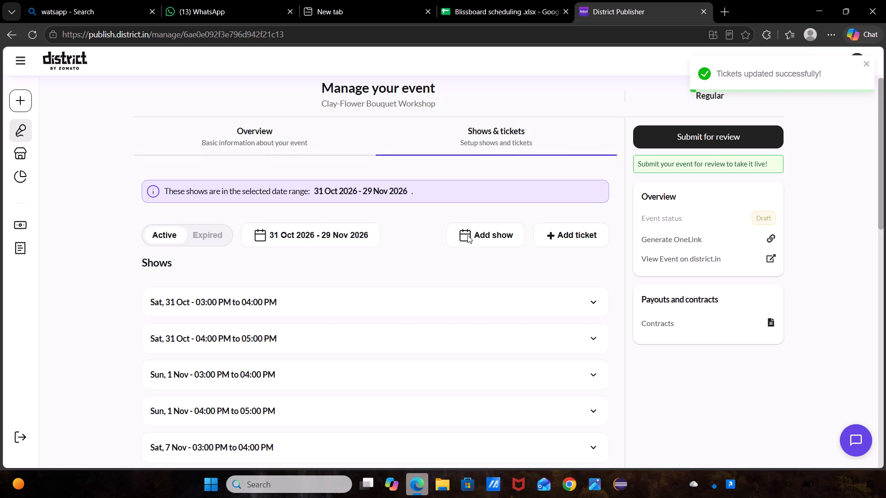
scroll(418, 331, "down", 4)
left_click(390, 323)
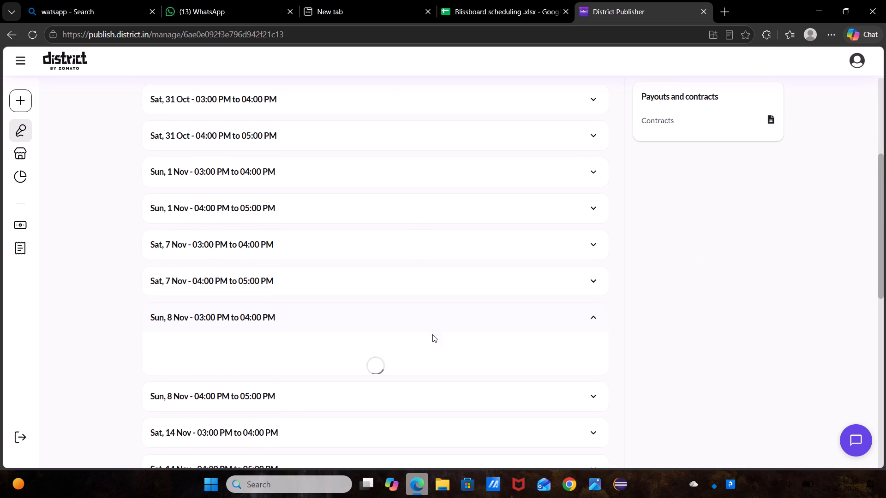
left_click(594, 408)
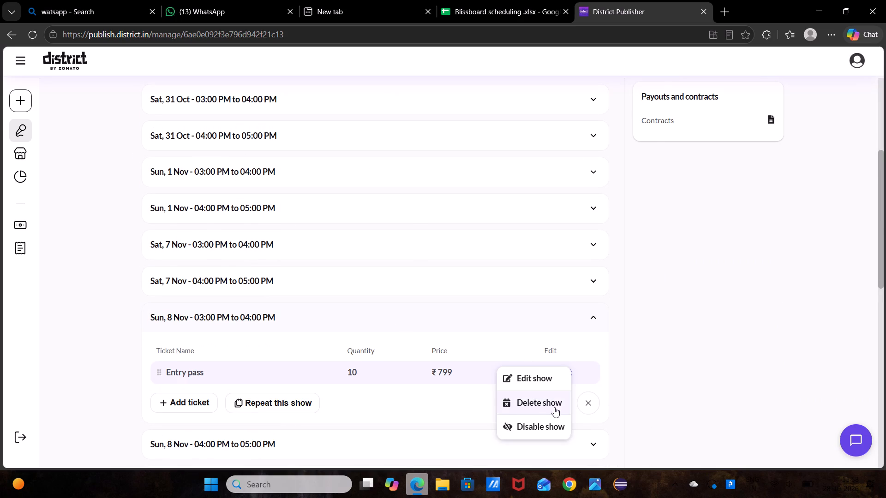
left_click(541, 419)
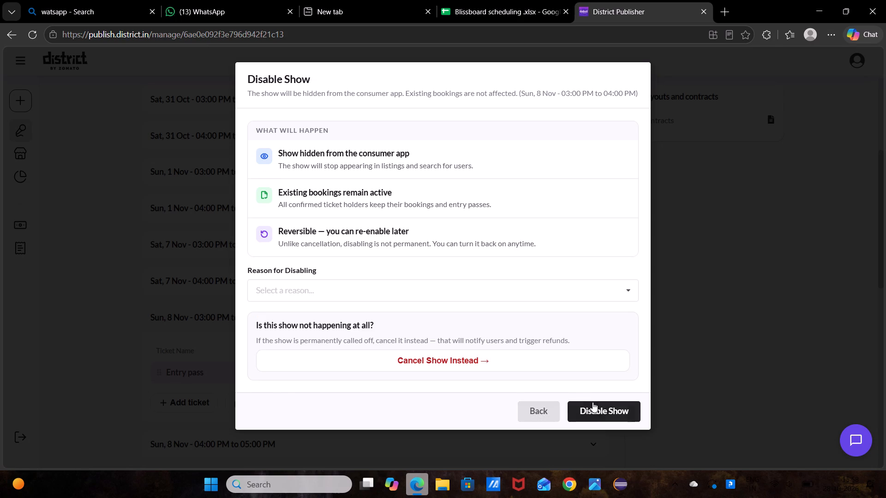
left_click(594, 403)
left_click(775, 441)
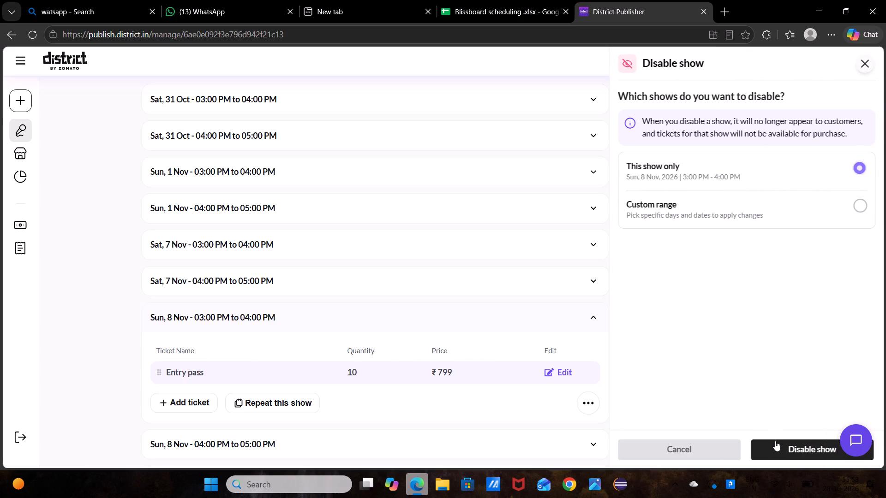
left_click(666, 327)
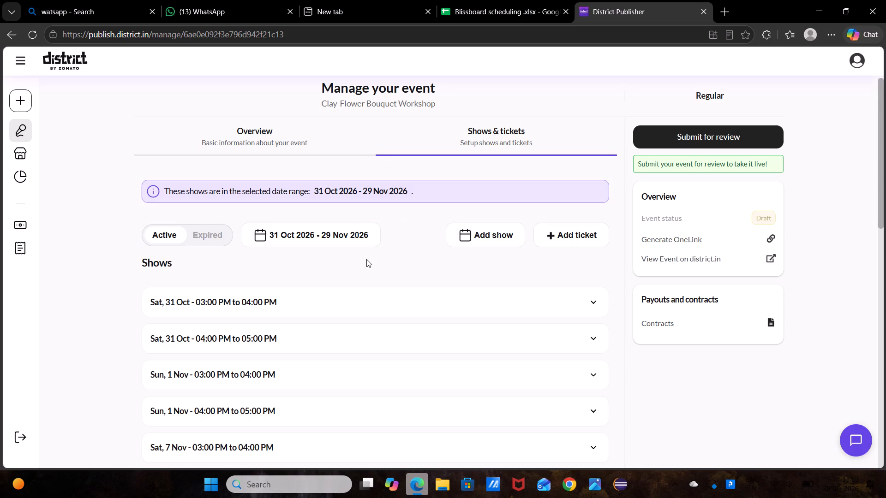
Disable only the Sun, 8 Nov show from 04:00 PM to 05:00 PM.
scroll(366, 259, "down", 5)
left_click(369, 289)
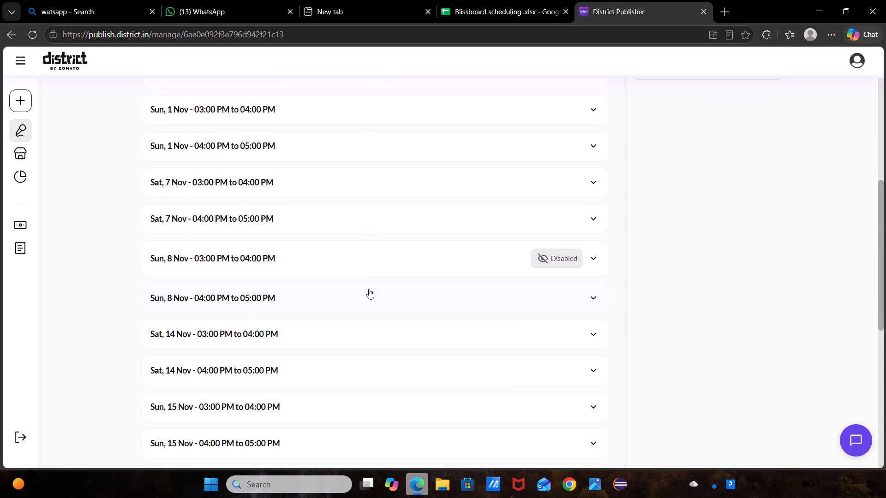
left_click(596, 381)
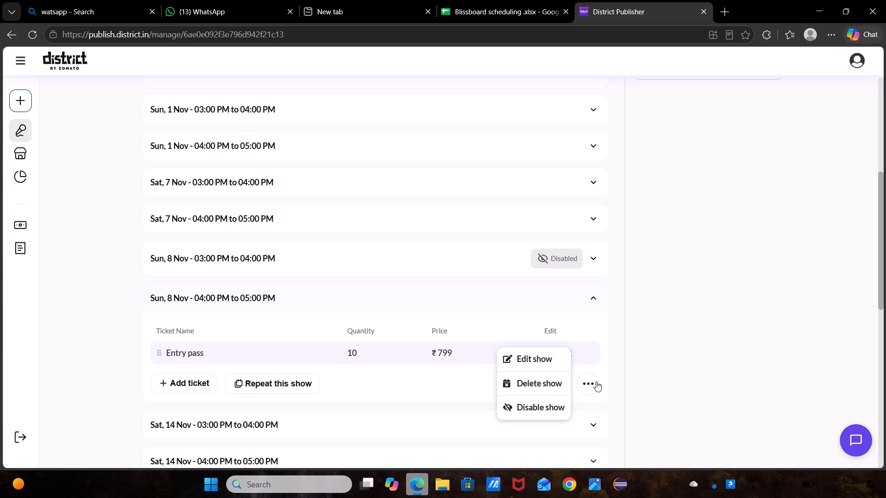
left_click(539, 401)
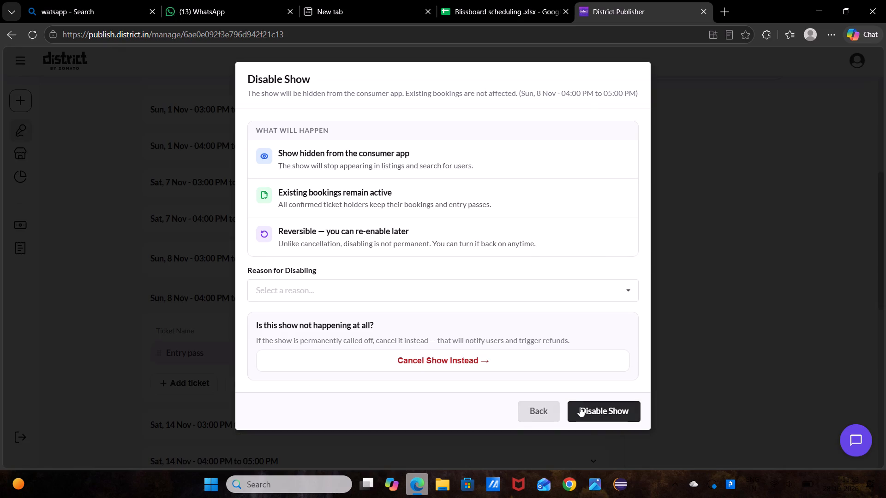
left_click(580, 407)
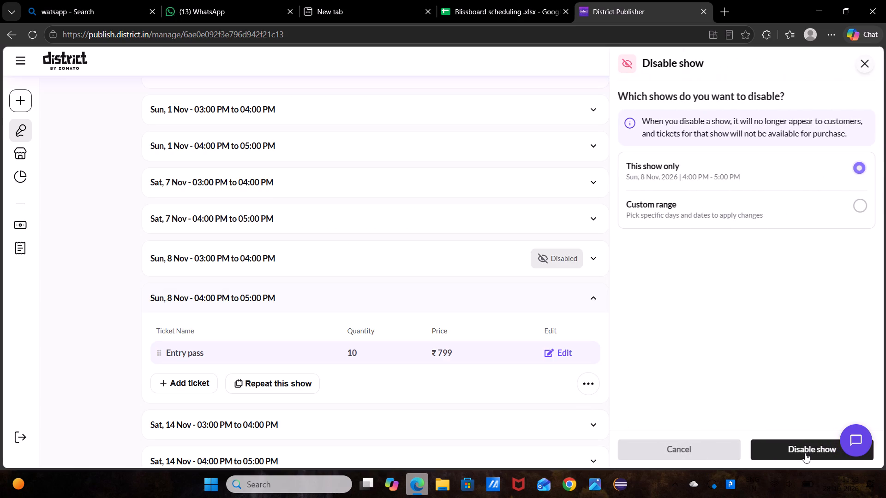
left_click(805, 453)
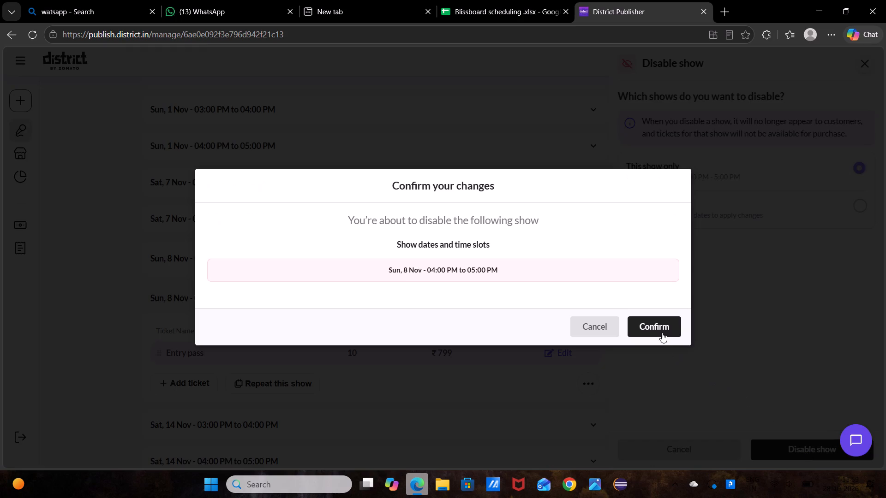
left_click(662, 332)
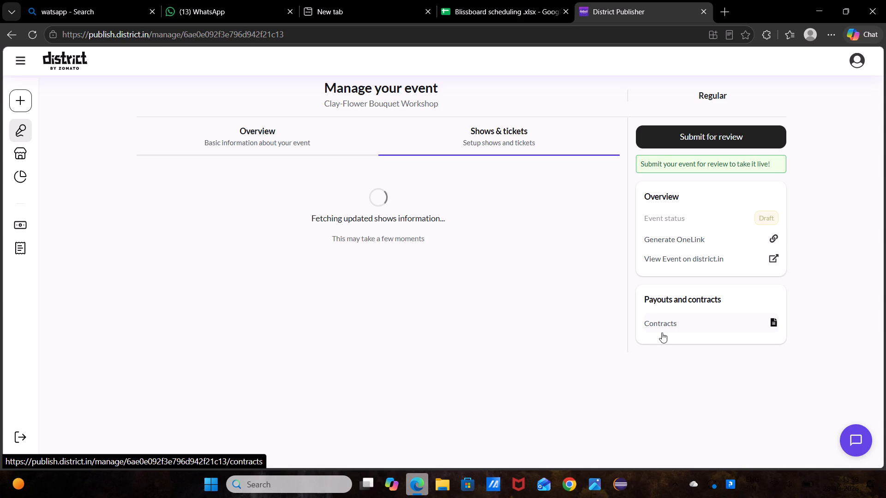
Submit the Clay-Flower Bouquet Workshop for review, look over its shows, and return to the events overview.
left_click(766, 128)
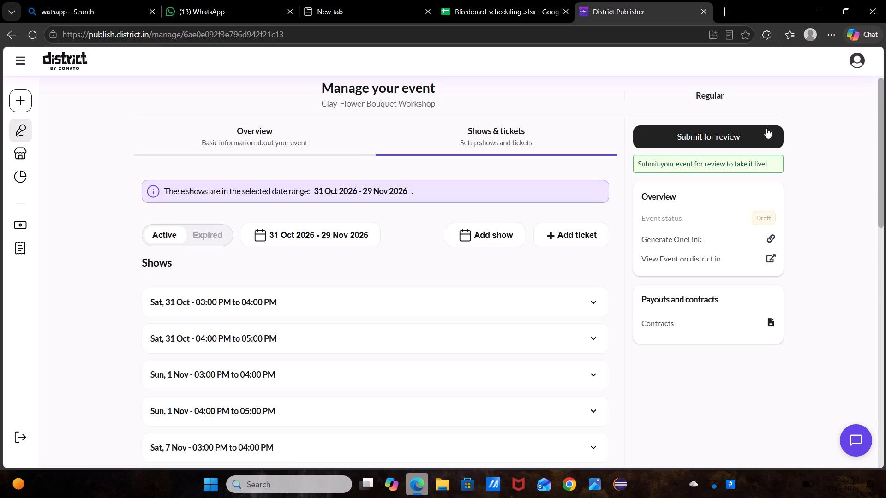
scroll(423, 330, "down", 1)
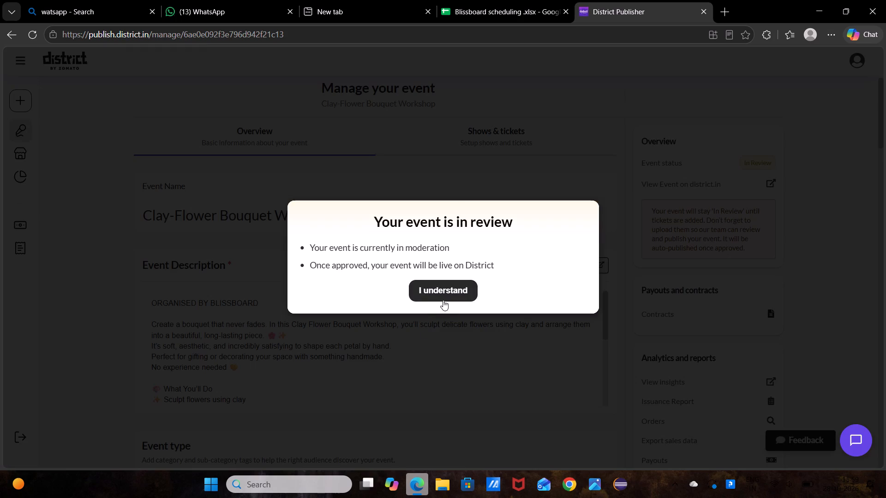
left_click(443, 300)
left_click(505, 127)
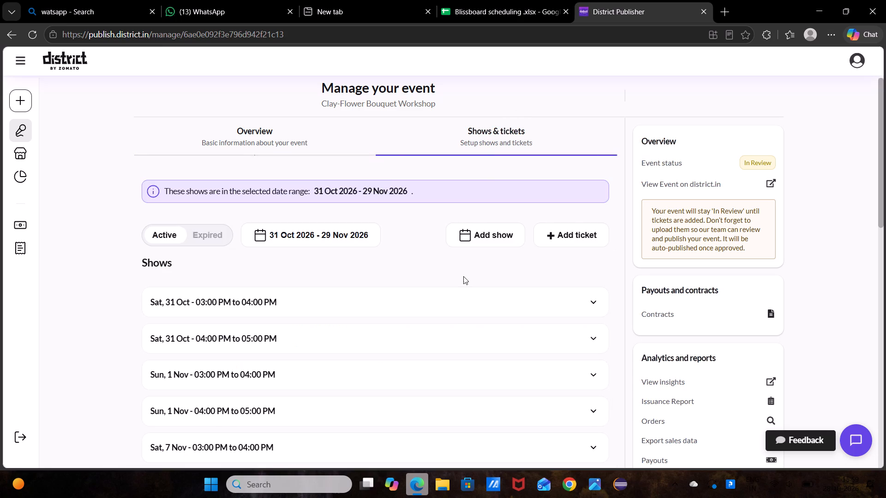
scroll(459, 312, "down", 5)
scroll(459, 312, "up", 10)
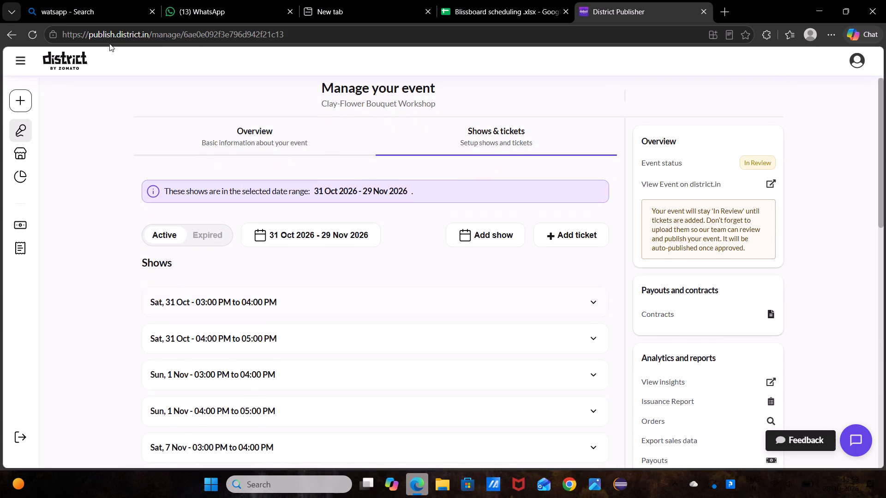
left_click(6, 37)
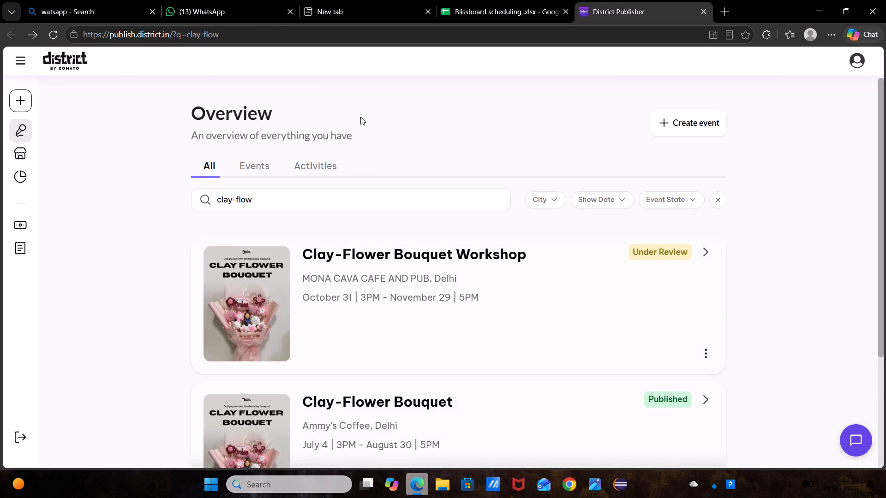
Switch to the Blissboard scheduling spreadsheet and enter done for Clay Flower bouquet in District's Mona Cava column.
left_click(479, 6)
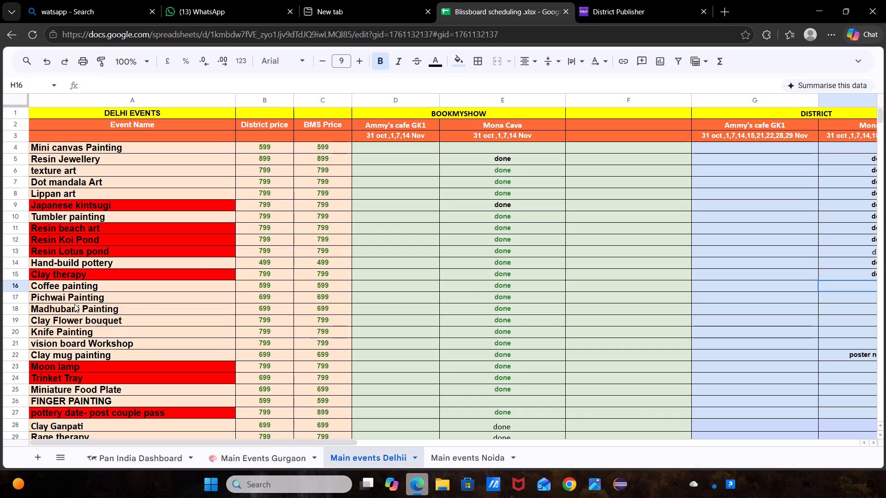
left_click(98, 323)
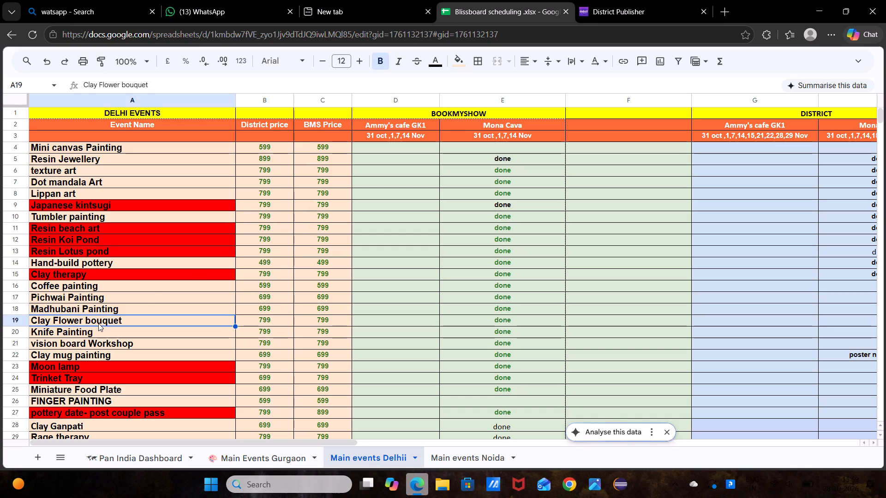
key("Right")
key("Right")
key("Right")
key("Right")
key("Right")
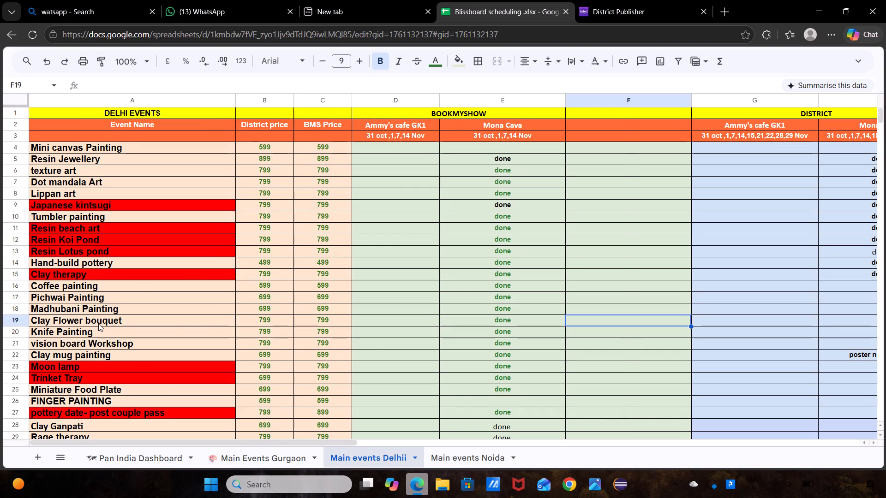
key("Right")
key("Right")
type("do")
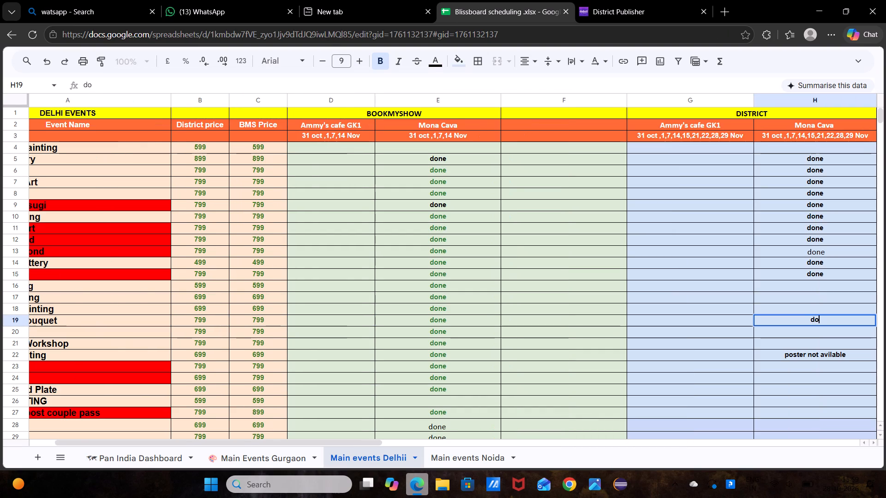
type("ne")
key("Up")
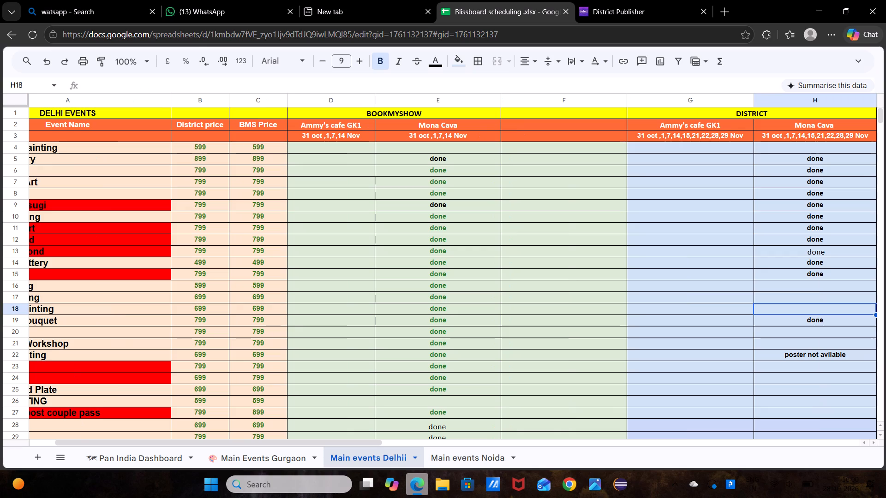
key("d")
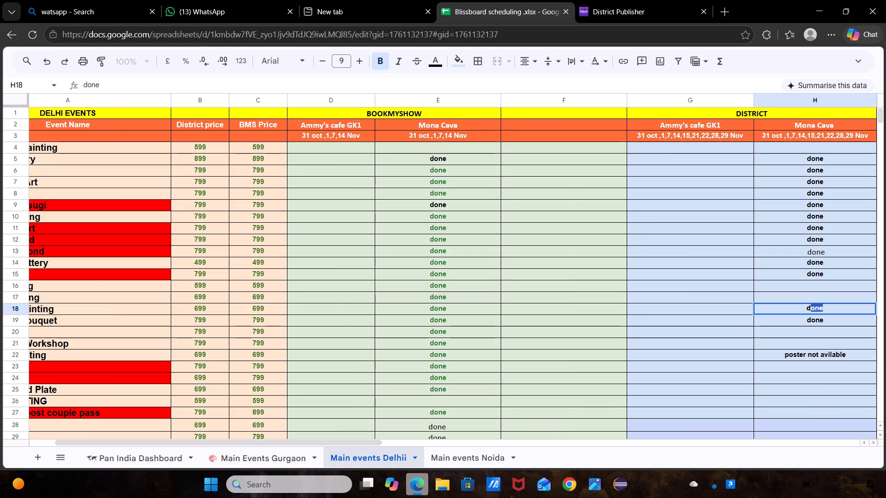
key("Up")
key("d")
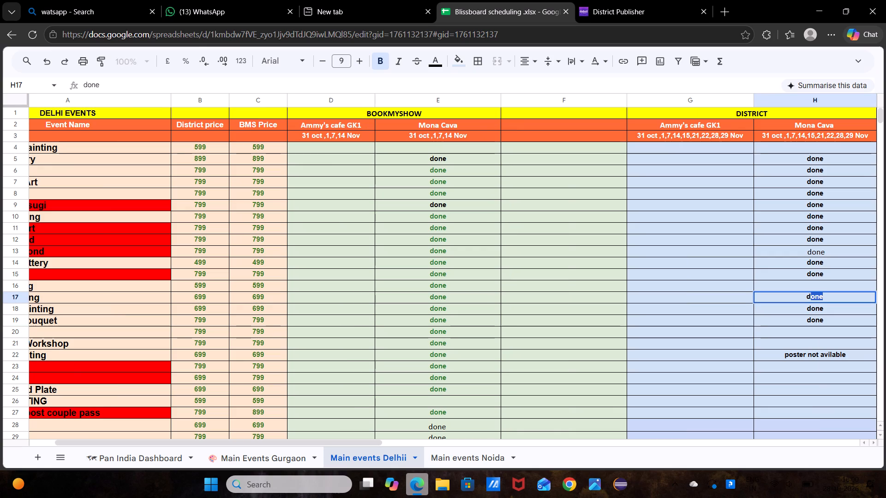
key("Up")
key("d")
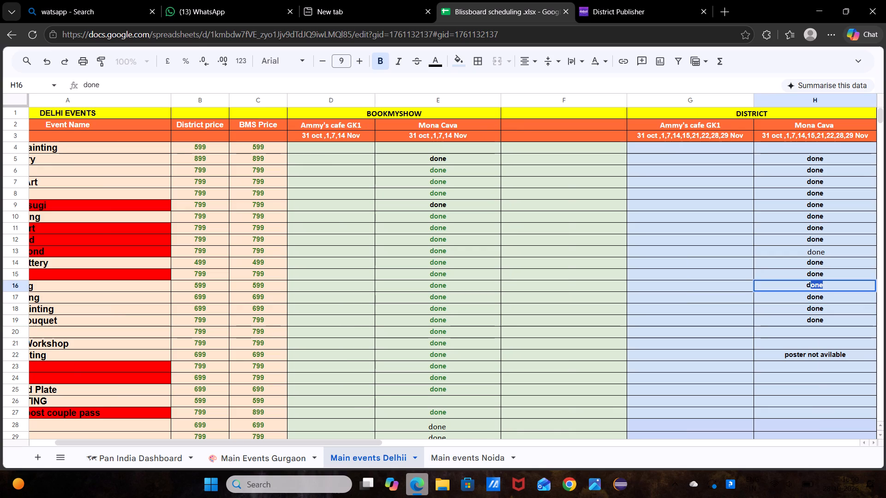
key("Down")
key("Down")
key("Down")
key("Down")
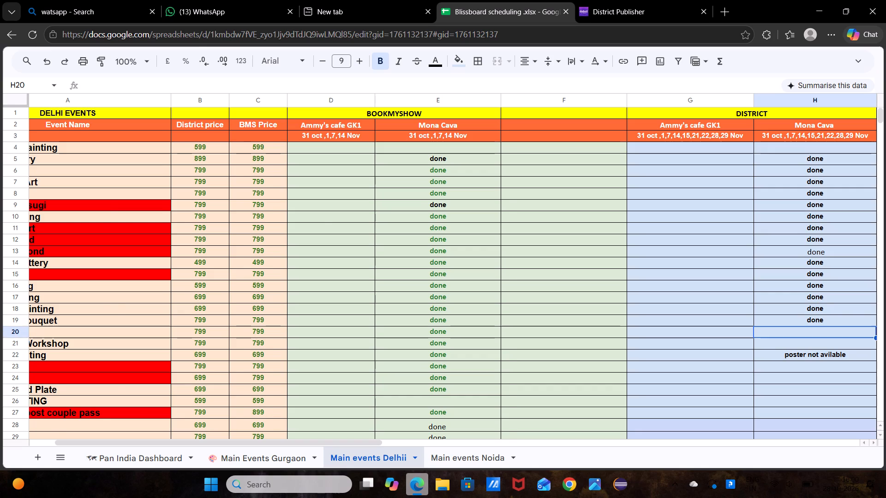
Switch to District Publisher, search the events for knife, and look through the results for a Mona Cava event.
scroll(98, 323, "right", 6)
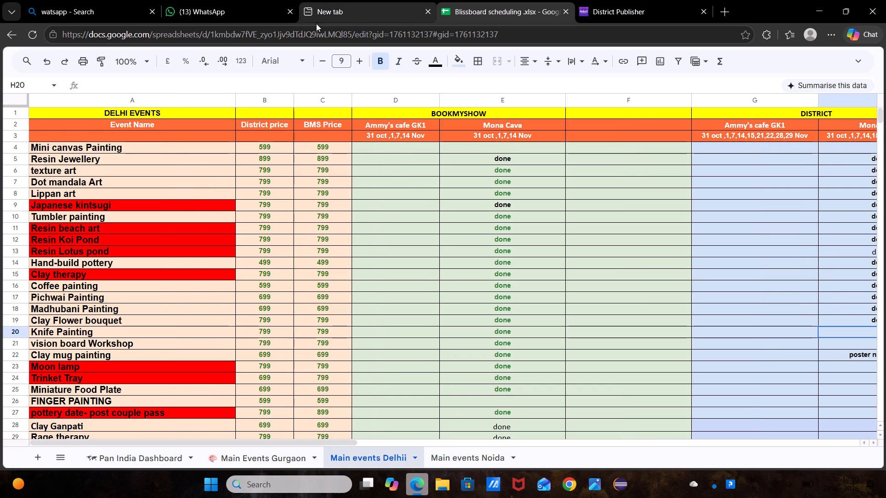
left_click(593, 12)
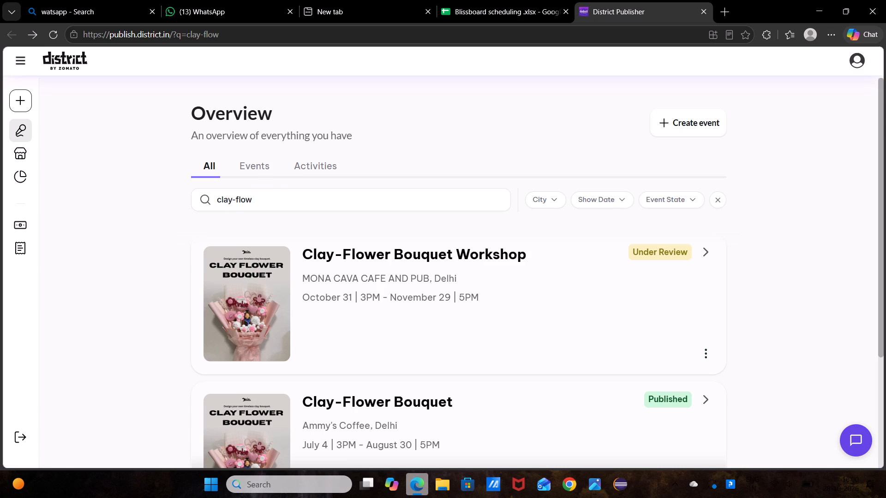
left_click_drag(252, 197, 191, 193)
type("knife")
scroll(458, 369, "down", 3)
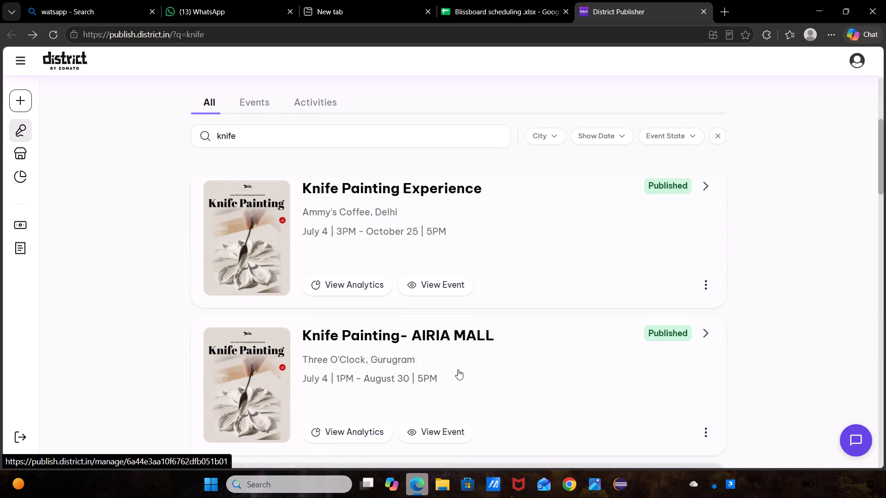
scroll(458, 369, "down", 8)
scroll(458, 369, "right", 1)
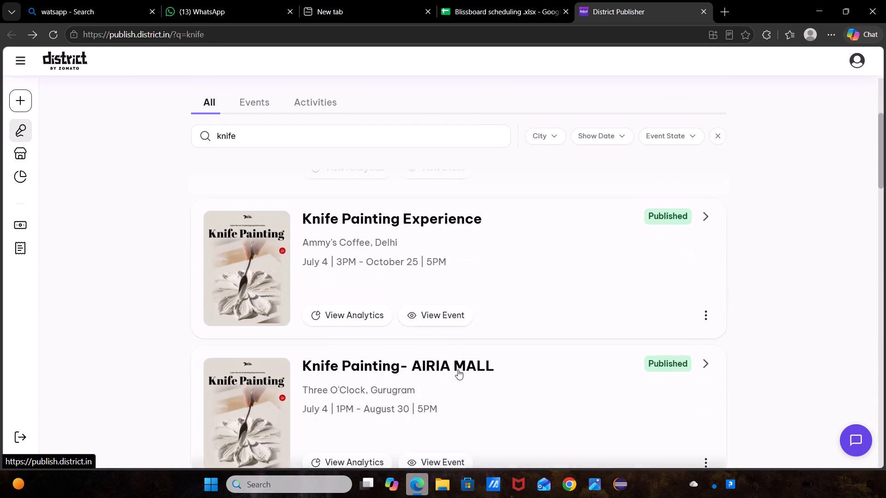
scroll(458, 369, "down", 4)
scroll(458, 369, "up", 3)
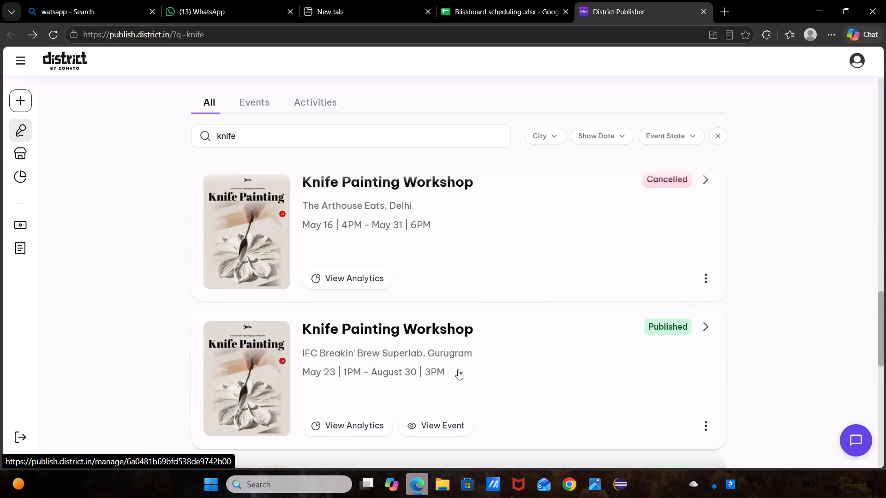
scroll(458, 369, "up", 6)
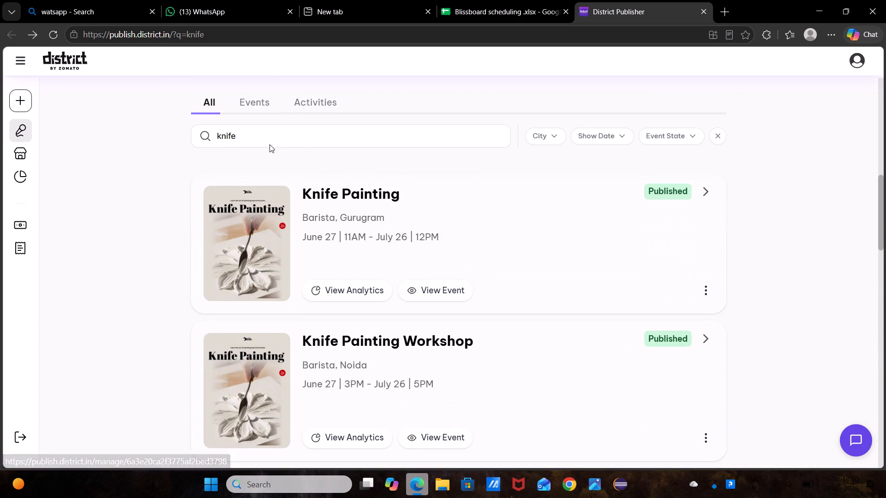
Refine the event search, ending with Knife, and check the whole list again for a Mona Cava event.
left_click(262, 142)
key("minus")
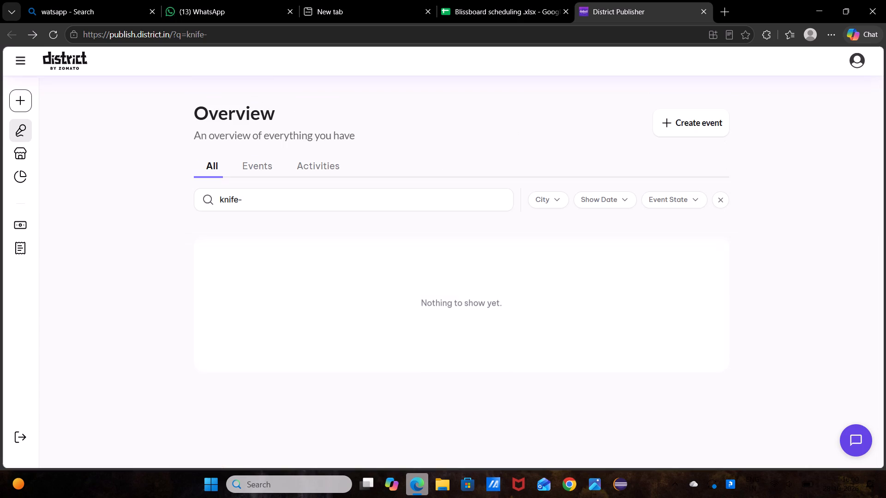
key("BackSpace")
key("BackSpace")
key("BackSpace")
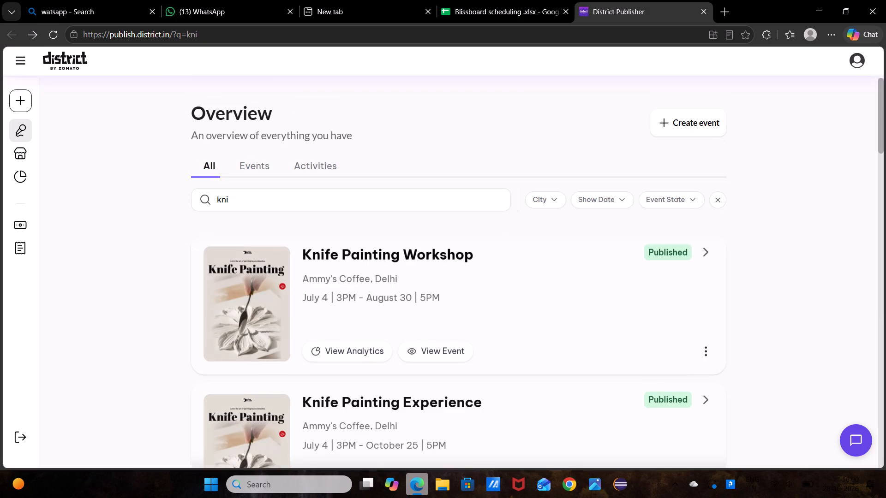
key("BackSpace")
key("BackSpace")
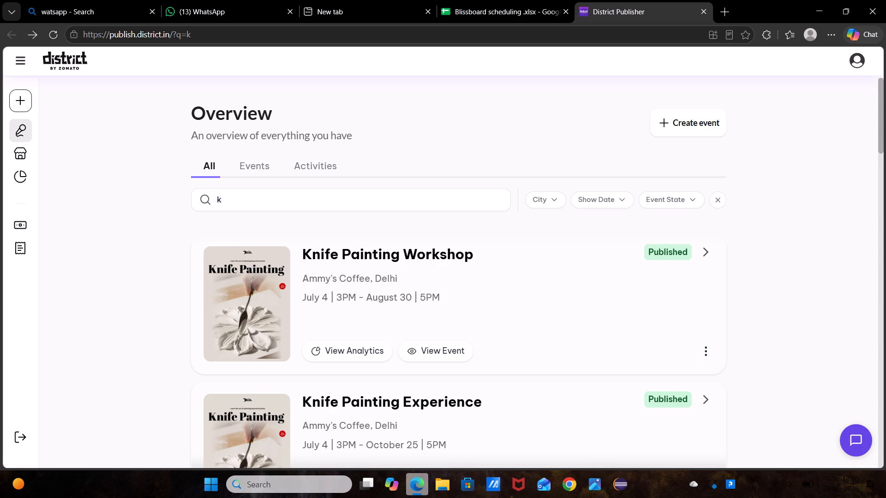
key("BackSpace")
key("j")
key("BackSpace")
key("k")
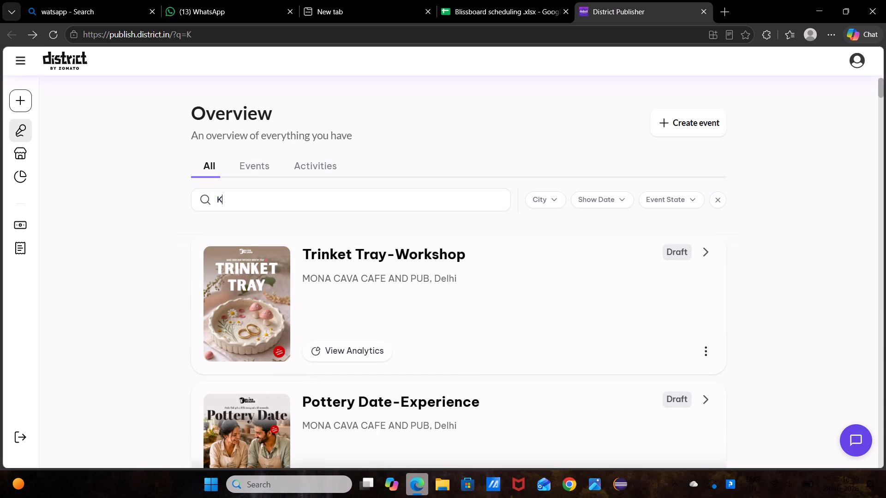
key("i")
type("fe")
scroll(361, 314, "down", 2)
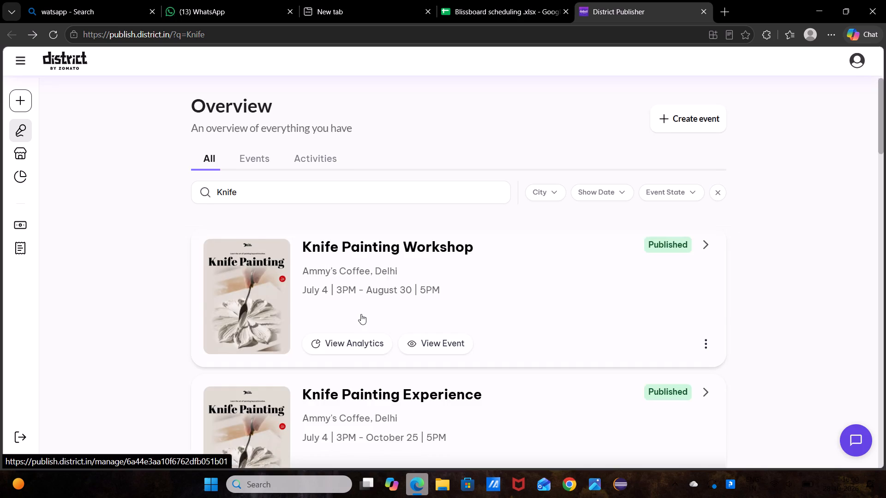
scroll(361, 314, "down", 11)
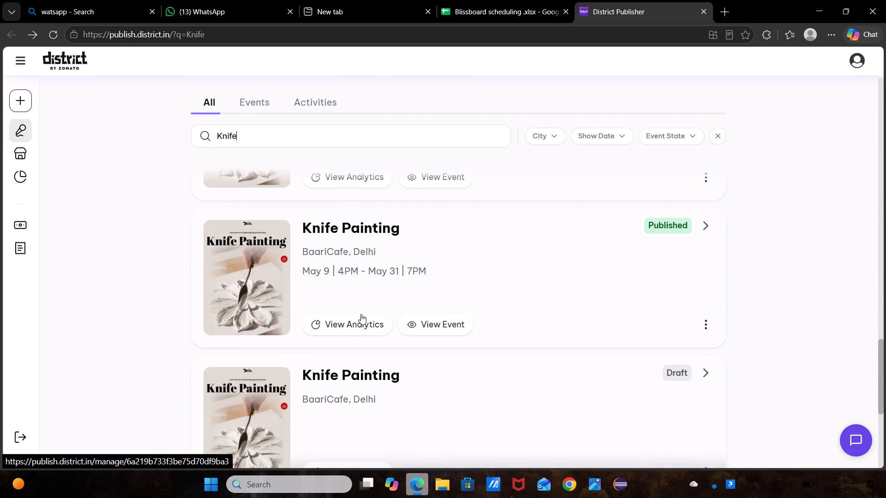
scroll(361, 314, "down", 3)
Switch to the scheduling spreadsheet and move on to the vision board Workshop row in District's Mona Cava column.
left_click(539, 10)
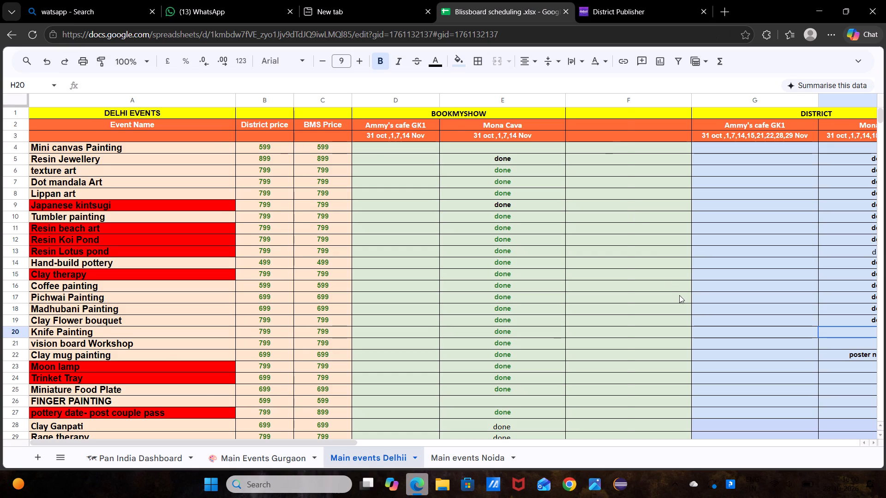
key("Down")
scroll(728, 344, "right", 6)
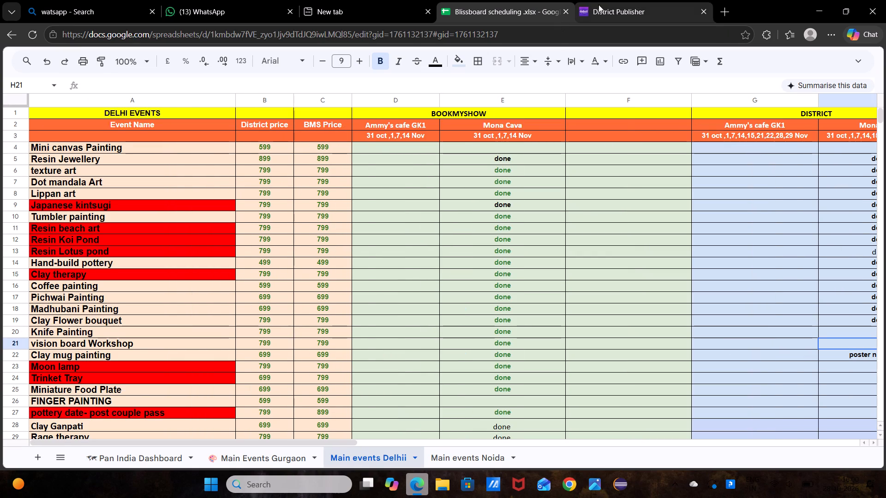
left_click(607, 3)
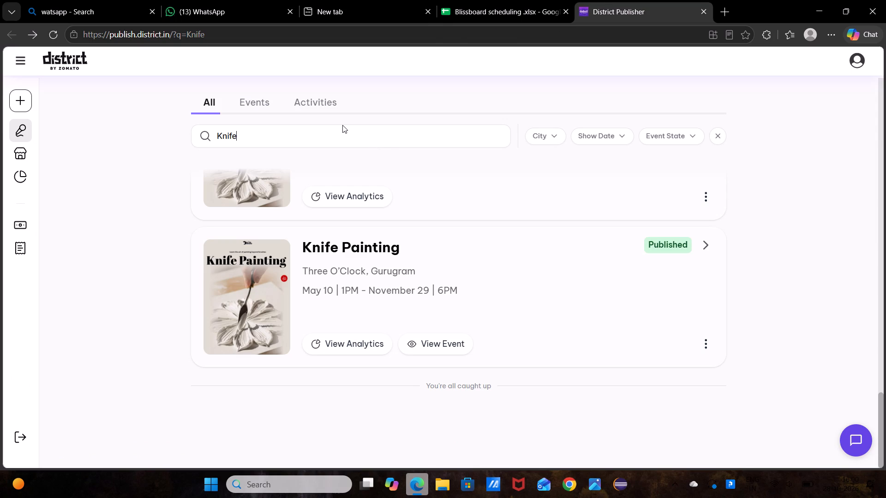
key("BackSpace")
key("BackSpace")
key("BackSpace")
key("BackSpace")
key("BackSpace")
key("BackSpace")
key("BackSpace")
key("BackSpace")
key("BackSpace")
key("BackSpace")
key("BackSpace")
key("BackSpace")
key("BackSpace")
type("vision")
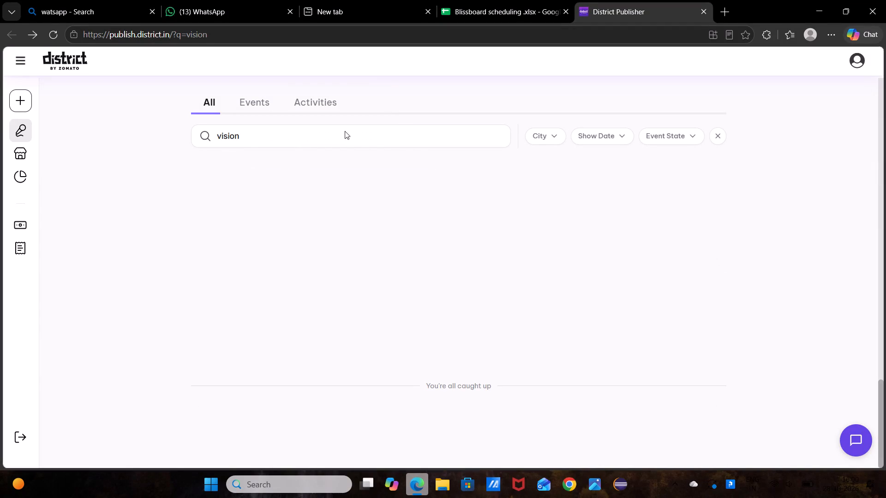
scroll(407, 233, "up", 10)
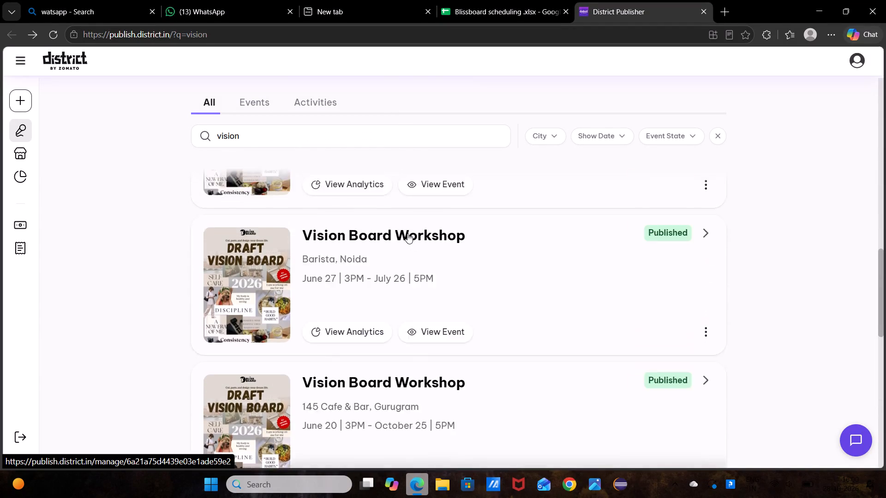
scroll(407, 233, "up", 8)
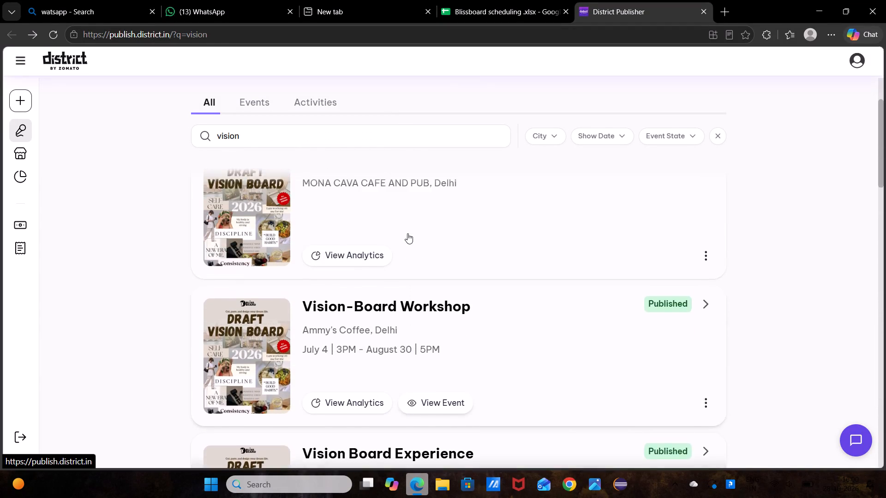
scroll(407, 233, "up", 3)
left_click(359, 310)
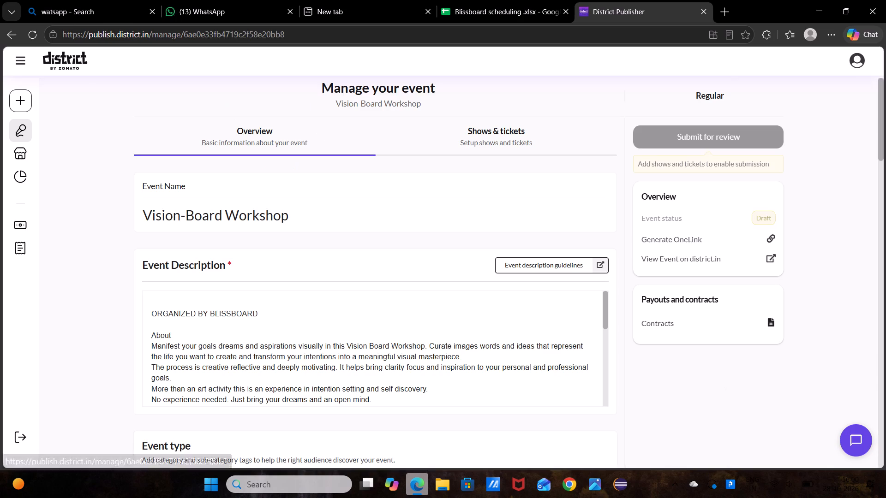
Set up the shows as a weekly recurring event from Sat, 31 Oct to Sun, 29 Nov, repeating on Saturday and Sunday.
left_click(497, 133)
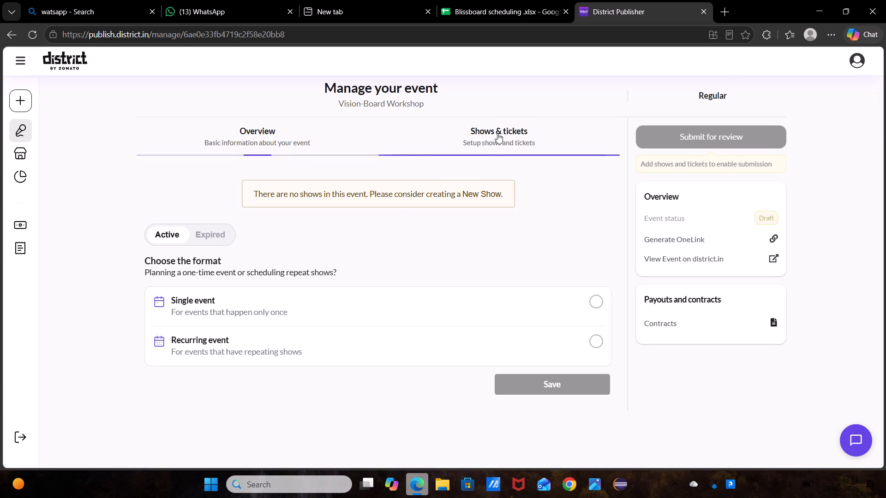
left_click(545, 348)
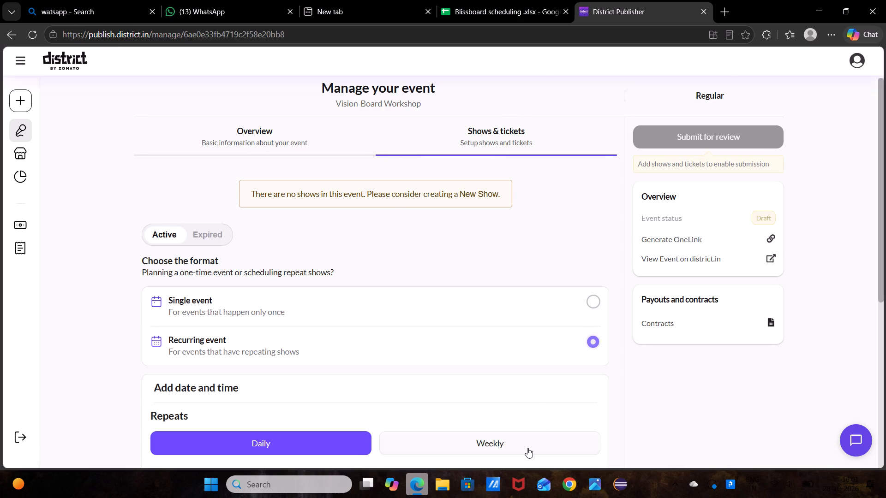
left_click(527, 448)
scroll(527, 448, "down", 4)
left_click(326, 310)
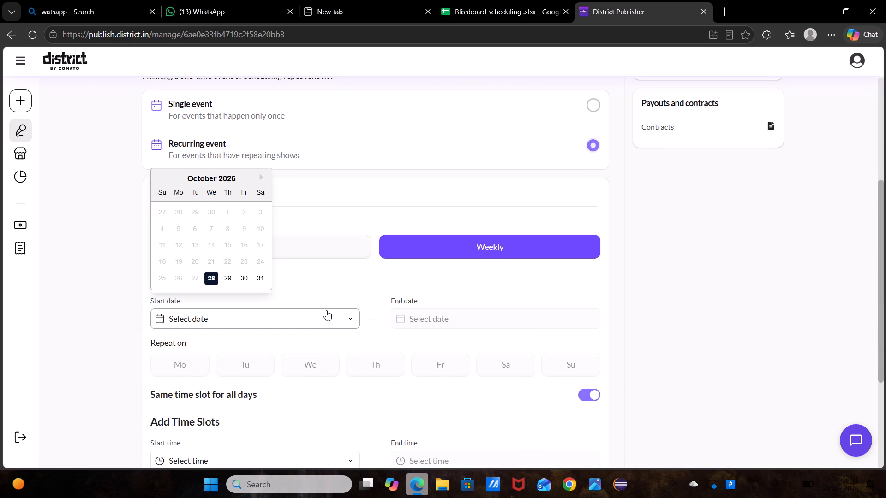
left_click(262, 277)
left_click_drag(449, 330, 446, 311)
left_click(446, 311)
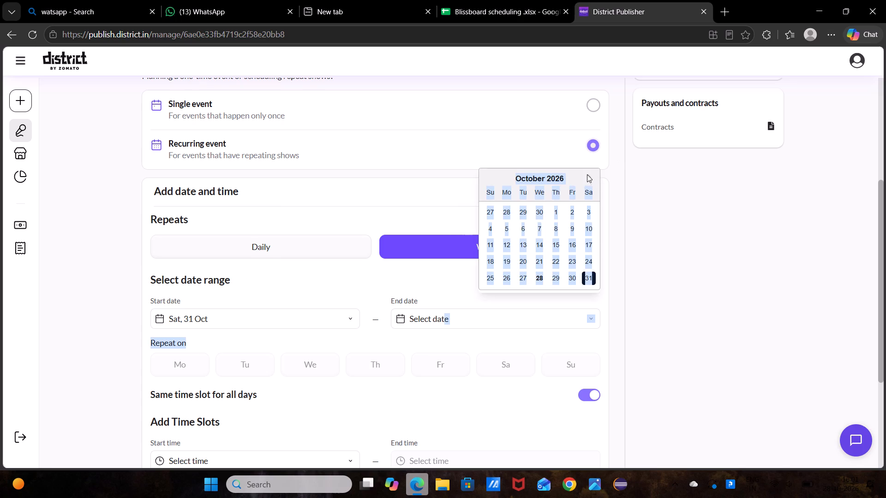
left_click(587, 174)
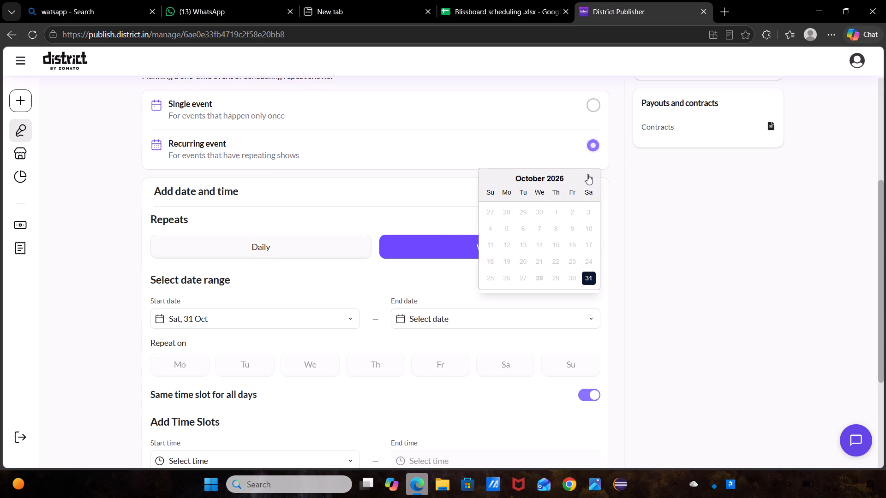
left_click(587, 174)
left_click(486, 278)
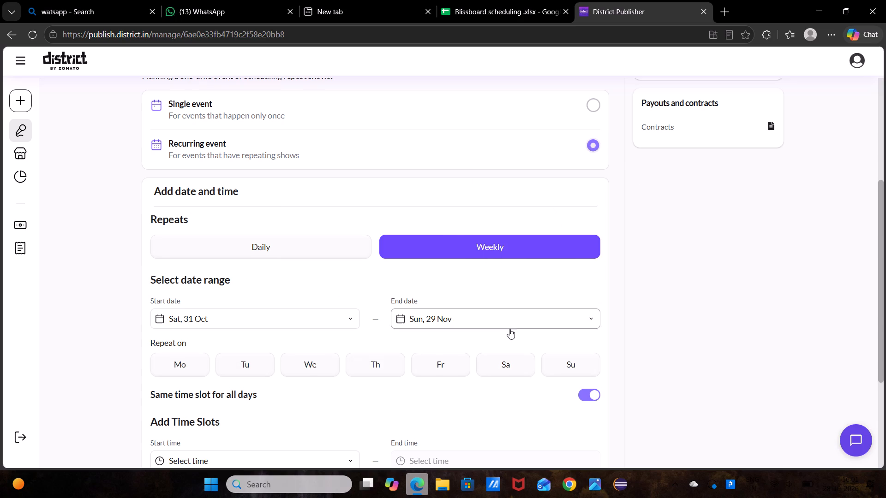
left_click(515, 359)
left_click(565, 364)
Set the first time slot for the recurring shows from 03:00 PM to 04:00 PM.
scroll(565, 364, "down", 1)
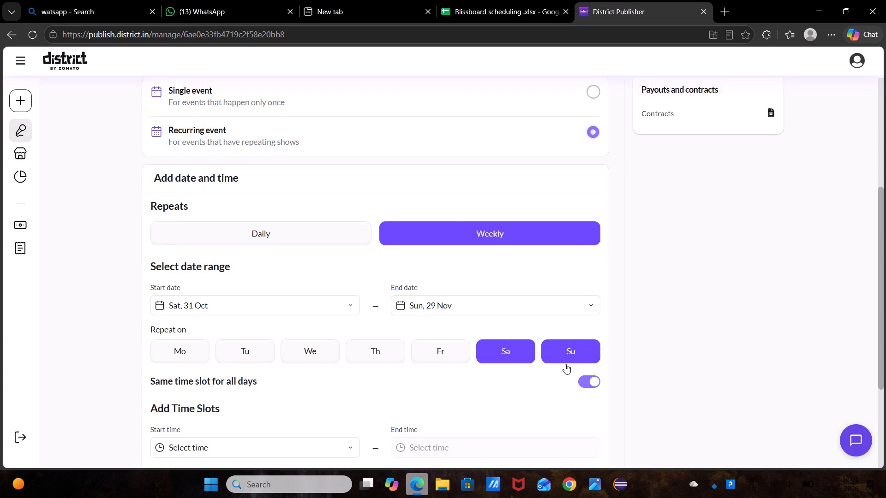
scroll(565, 364, "down", 1)
left_click(336, 401)
scroll(322, 384, "down", 1)
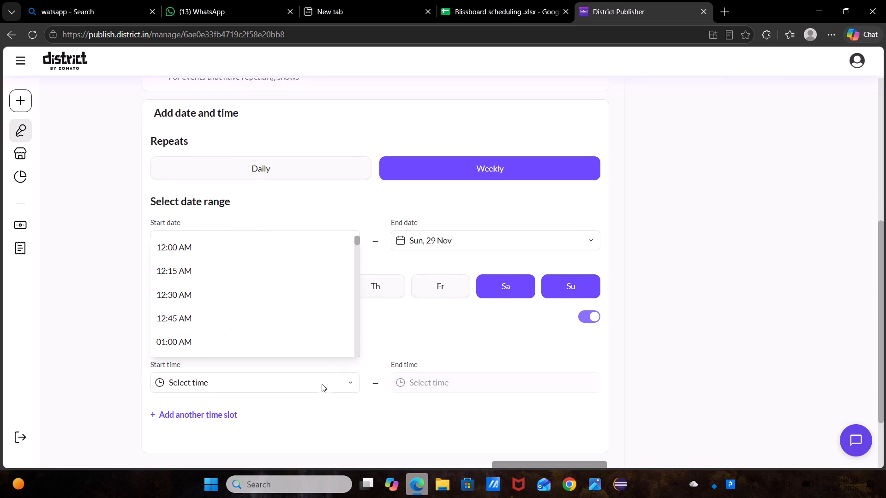
scroll(322, 384, "down", 2)
scroll(285, 188, "down", 5)
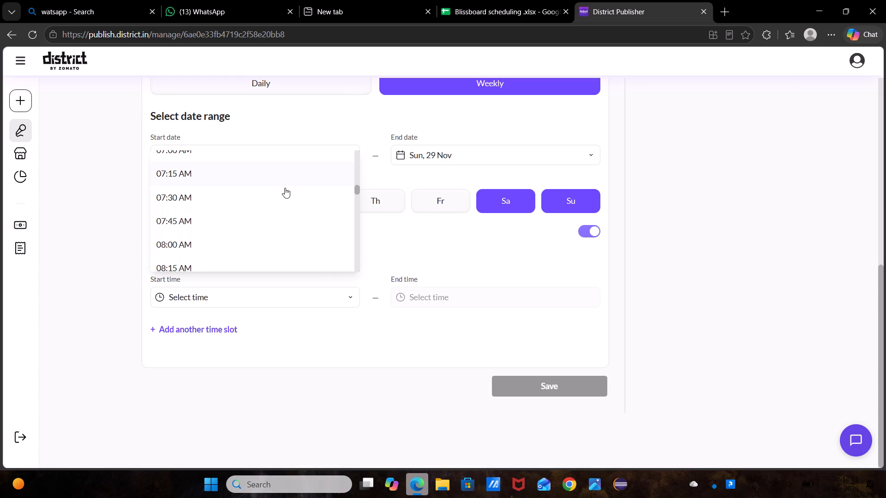
scroll(285, 188, "down", 3)
scroll(285, 188, "up", 1)
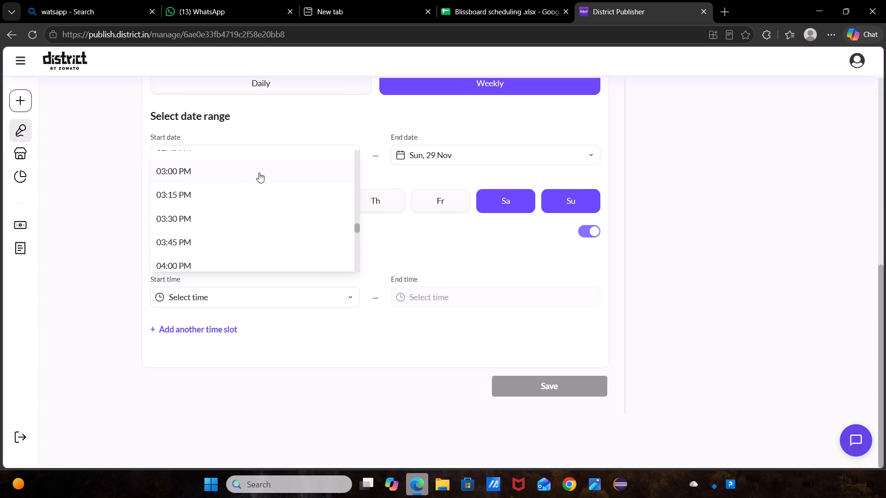
left_click(257, 170)
left_click(486, 305)
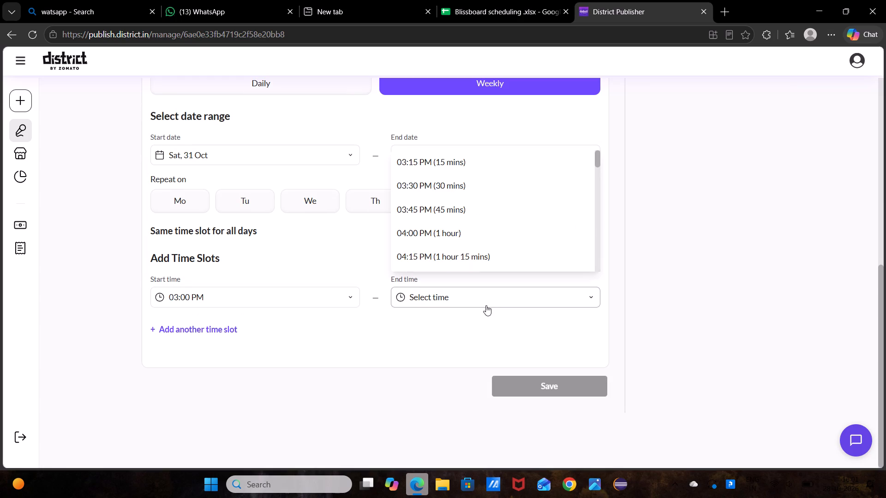
left_click(457, 232)
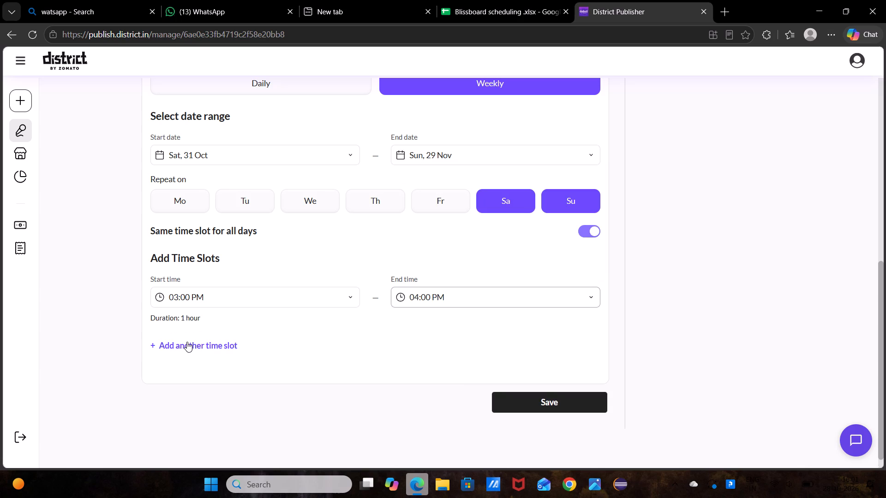
Add a second time slot from 04:00 PM to 05:00 PM and save the Vision-Board Workshop shows.
left_click(187, 342)
left_click(229, 351)
scroll(247, 296, "down", 4)
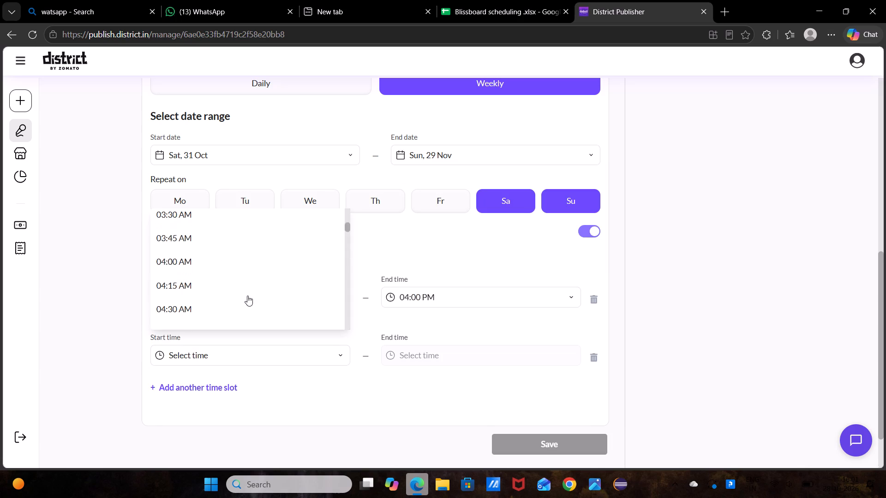
scroll(247, 296, "down", 4)
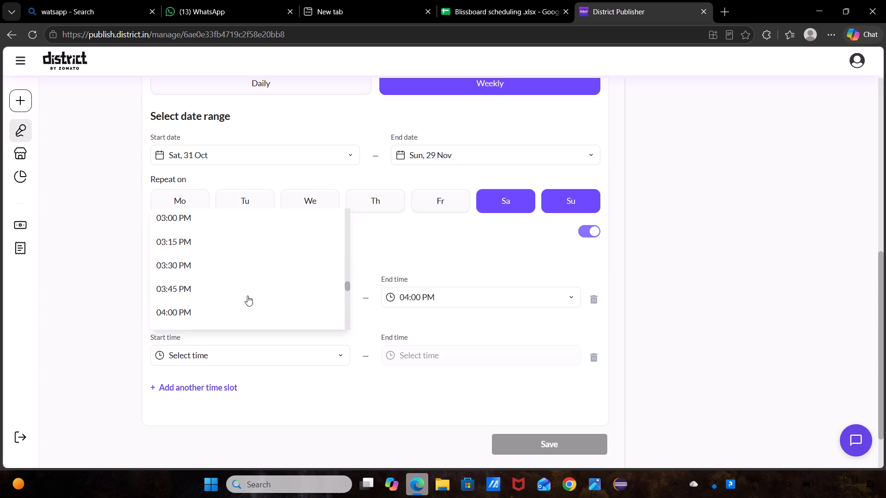
scroll(247, 296, "down", 1)
right_click(247, 296)
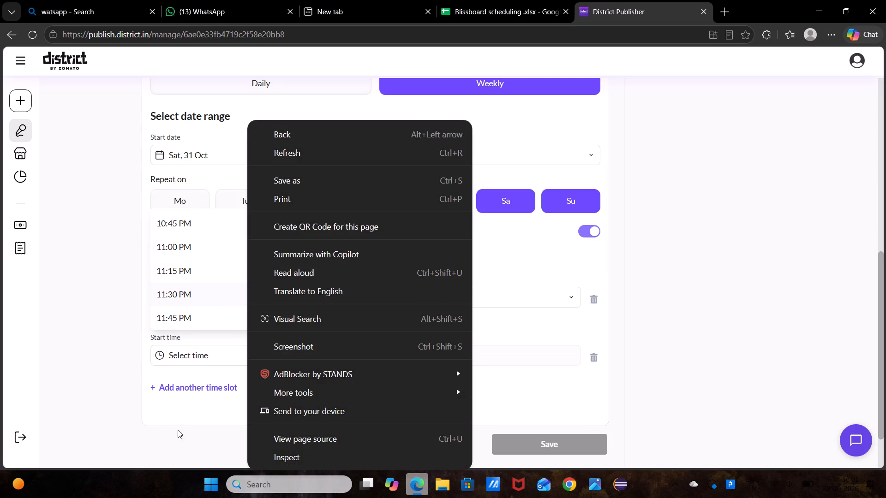
left_click(176, 432)
left_click(235, 353)
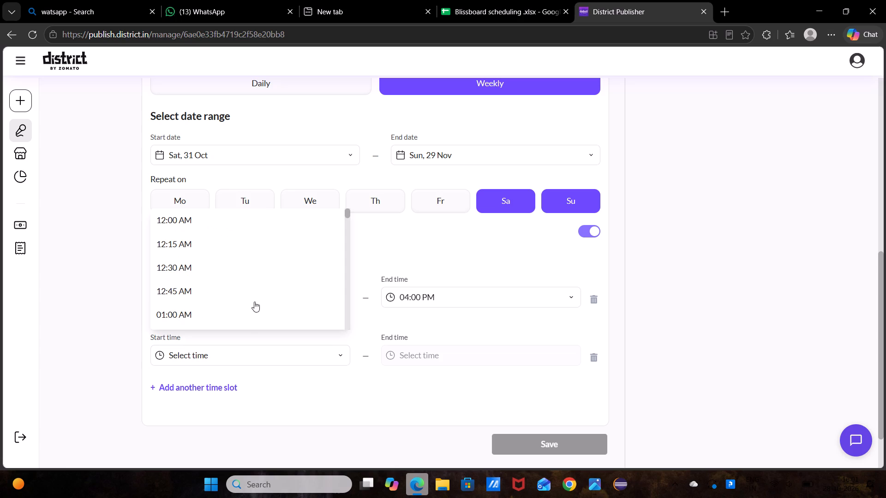
scroll(256, 288, "down", 8)
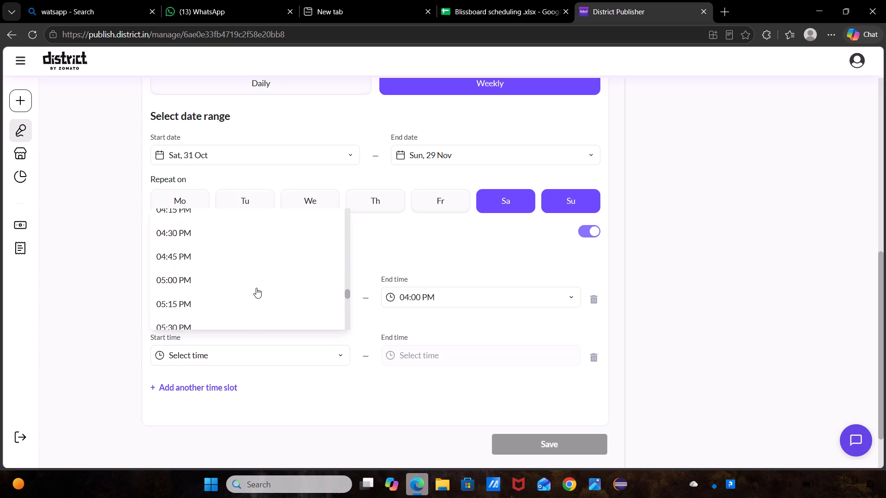
scroll(256, 288, "down", 1)
left_click(230, 246)
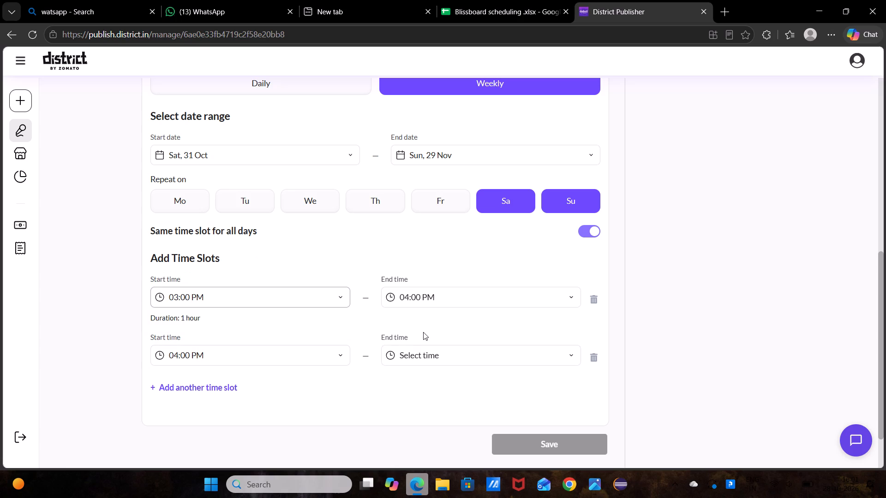
left_click(424, 344)
left_click(421, 350)
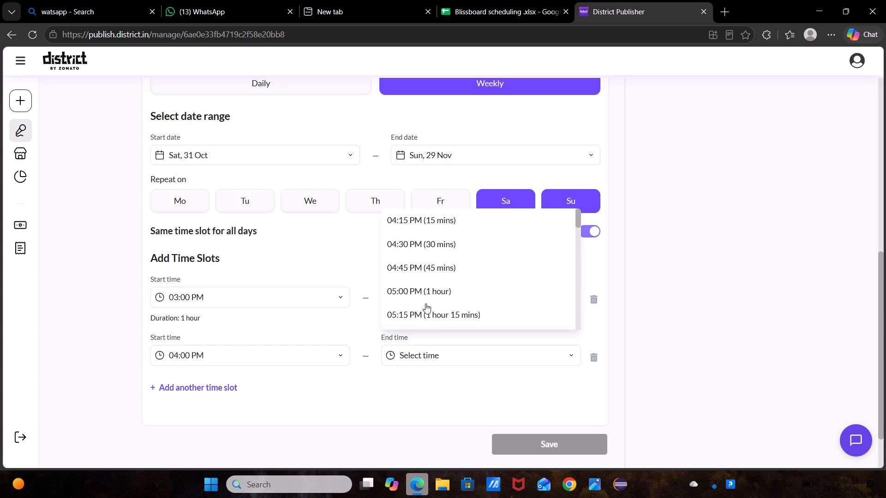
left_click(423, 295)
left_click(557, 461)
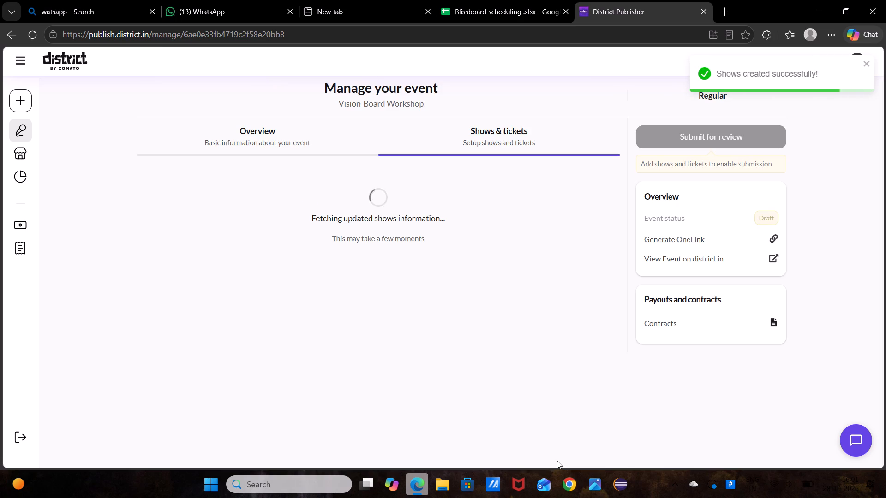
left_click(513, 17)
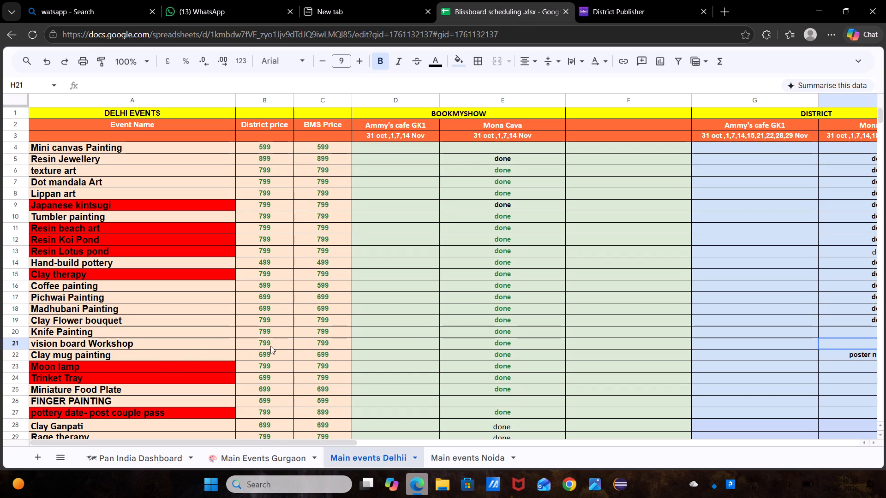
left_click(604, 2)
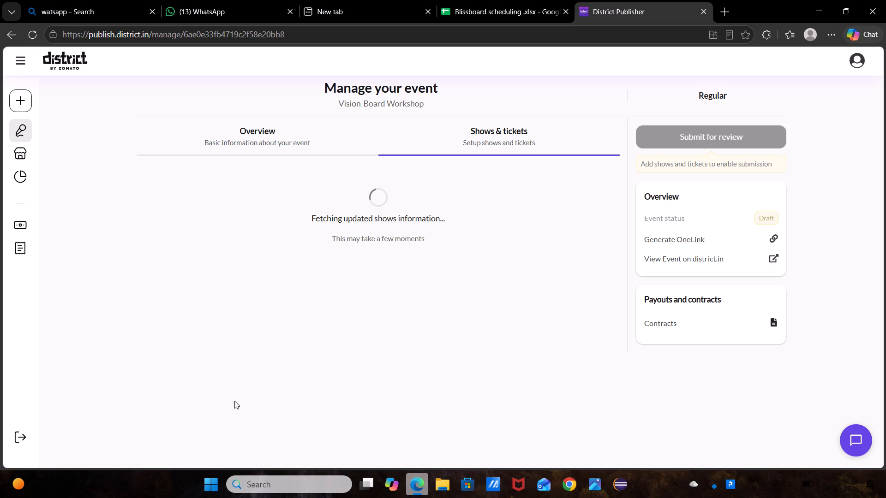
left_click(495, 0)
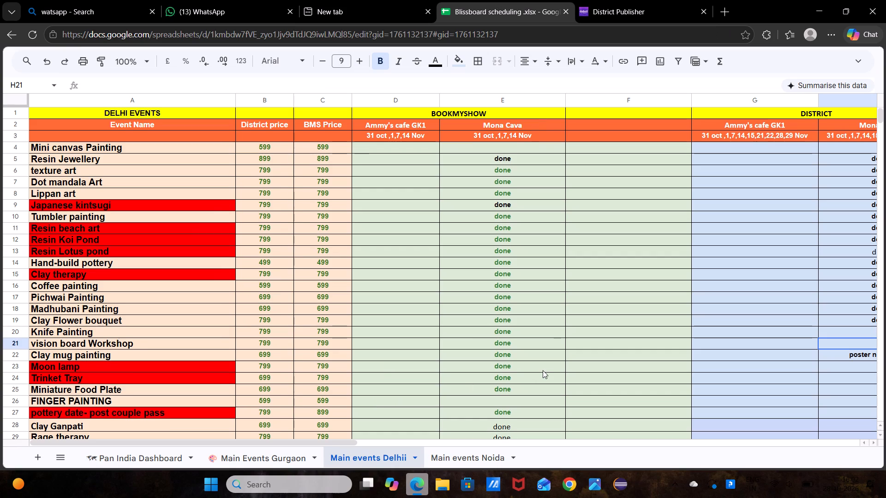
scroll(543, 370, "down", 4)
scroll(543, 370, "left", 6)
scroll(543, 370, "right", 4)
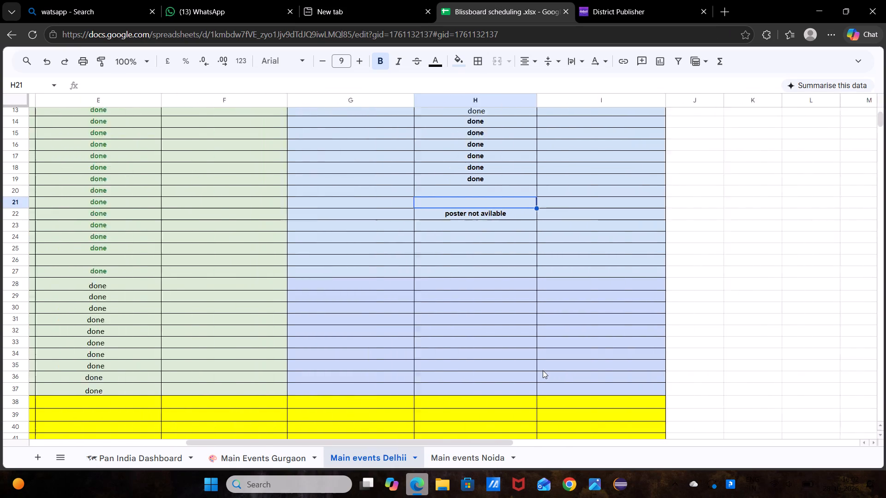
scroll(543, 370, "right", 3)
scroll(614, 301, "up", 5)
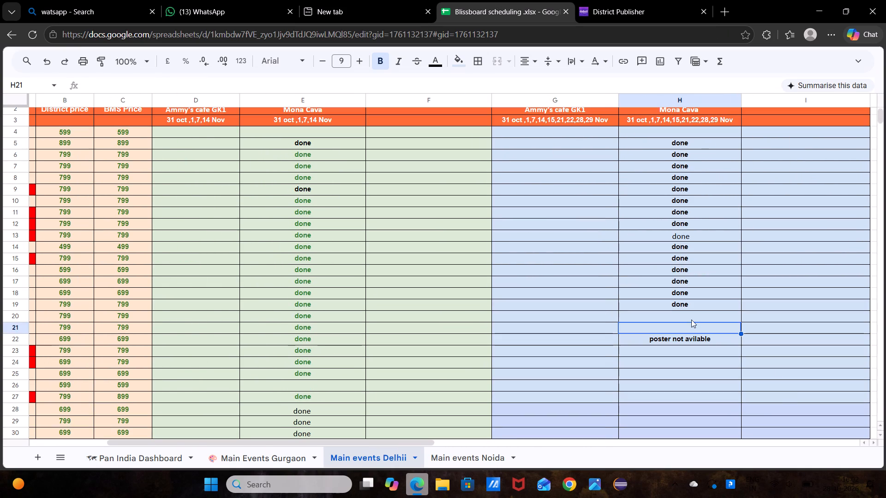
scroll(724, 304, "down", 2)
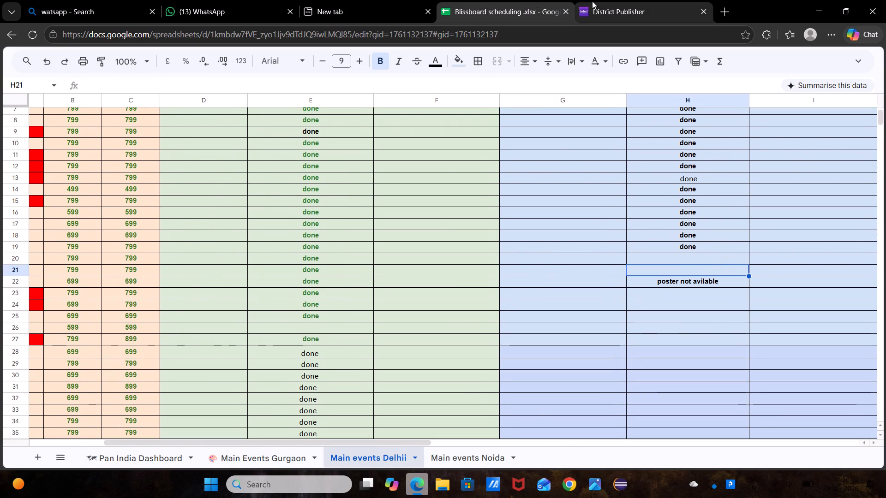
In District Publisher, fill in an Entry pass ticket with the INR 250 cover charge description, price 799, quantity 10, and sales ending 30 minutes before show start.
left_click(595, 2)
left_click(595, 237)
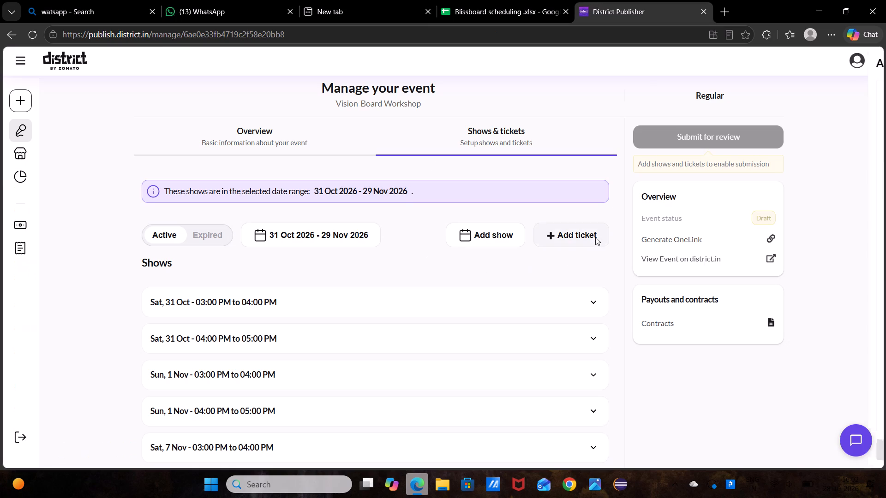
left_click(682, 190)
key("ctrl+v")
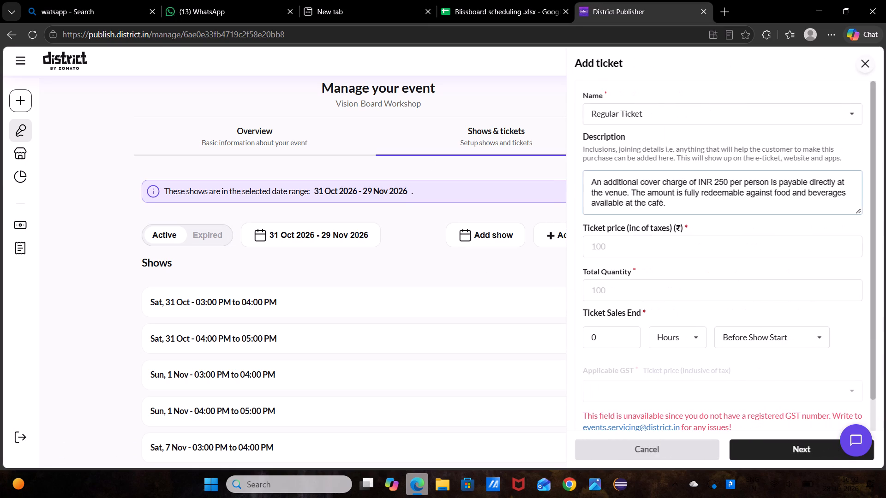
left_click(691, 123)
left_click(679, 152)
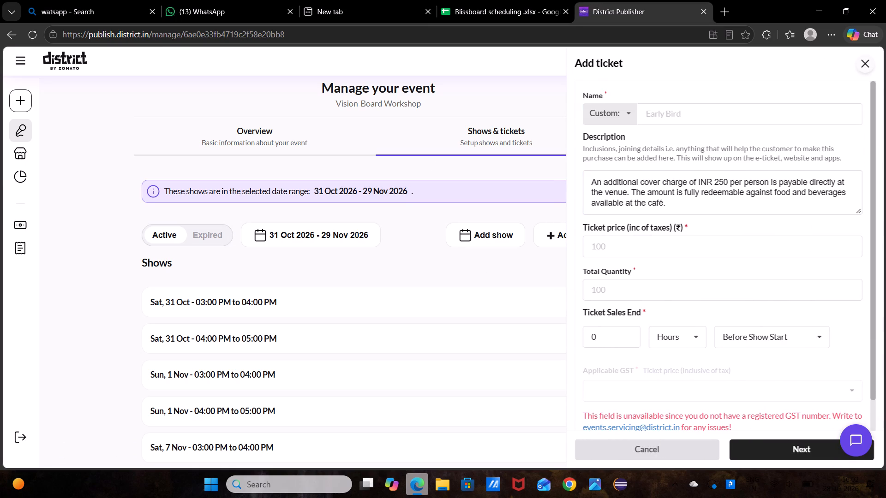
left_click(697, 120)
left_click(706, 175)
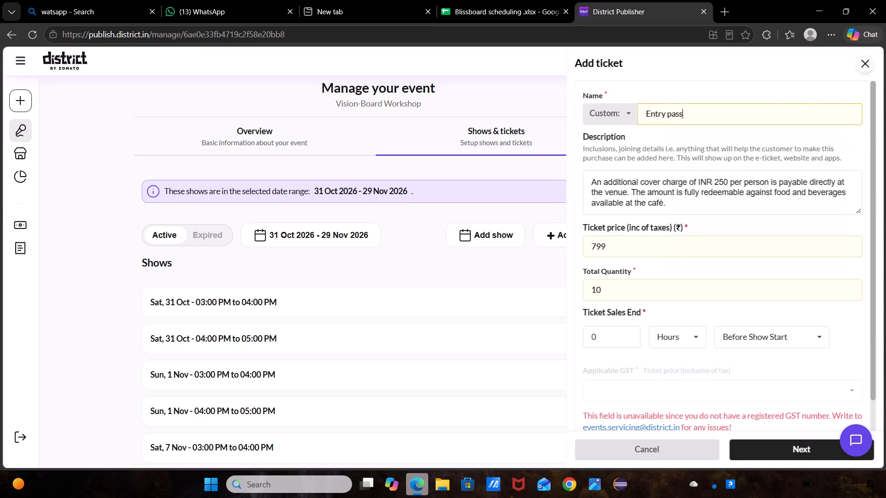
left_click(590, 337)
key("3")
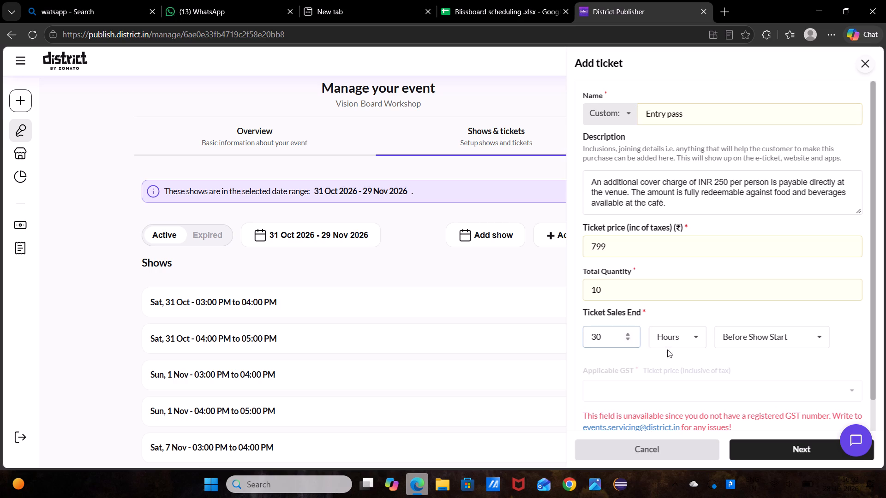
left_click(671, 344)
left_click(670, 358)
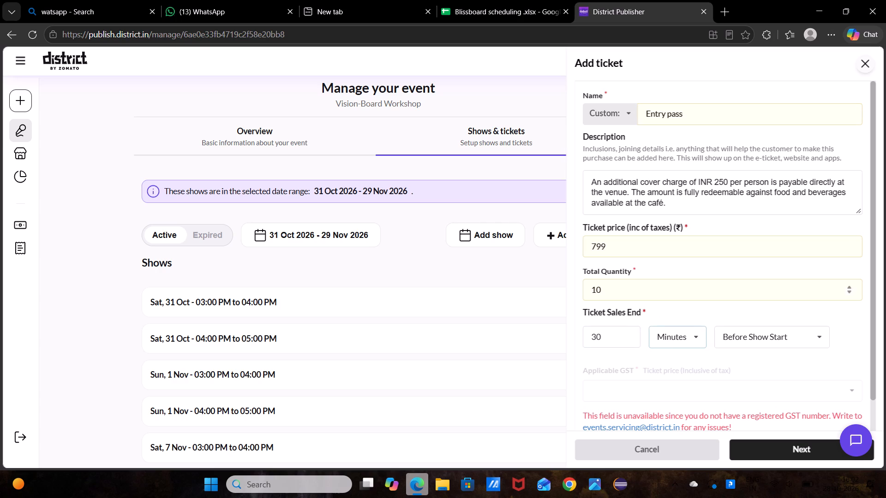
Check the vision board Workshop's District price in the spreadsheet, return to District Publisher, and add the ticket to all shows.
left_click(498, 2)
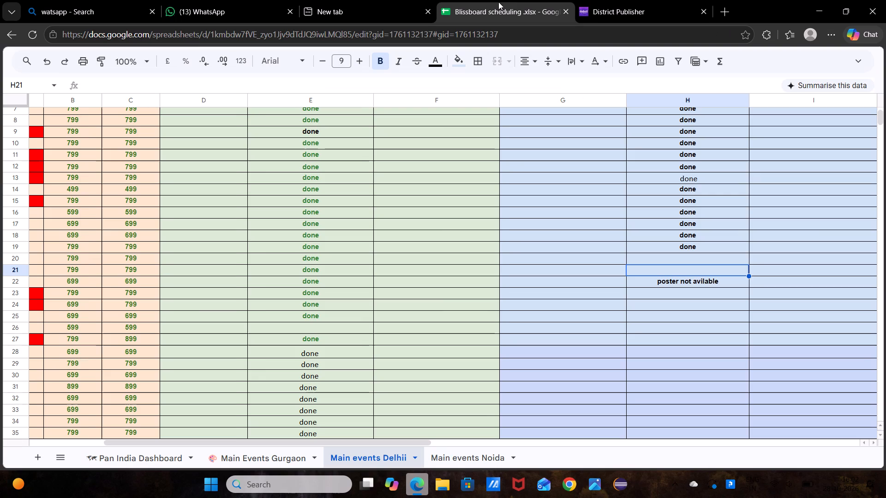
scroll(243, 235, "right", 7)
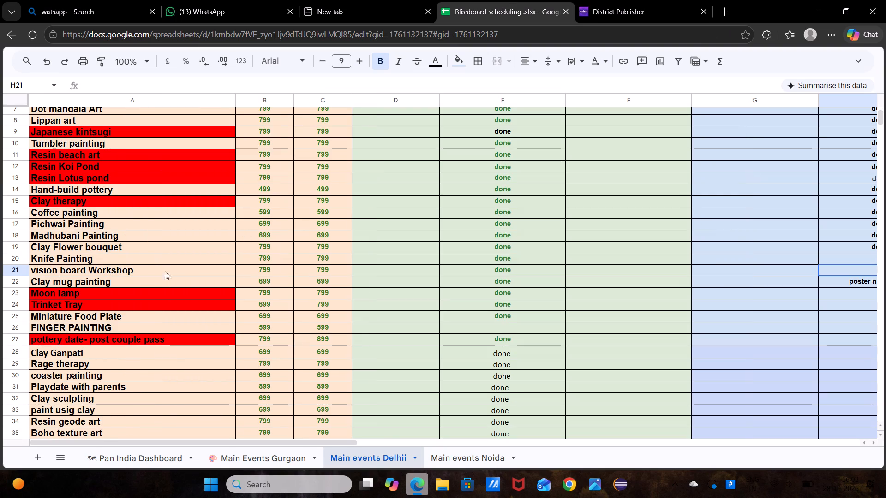
left_click(646, 4)
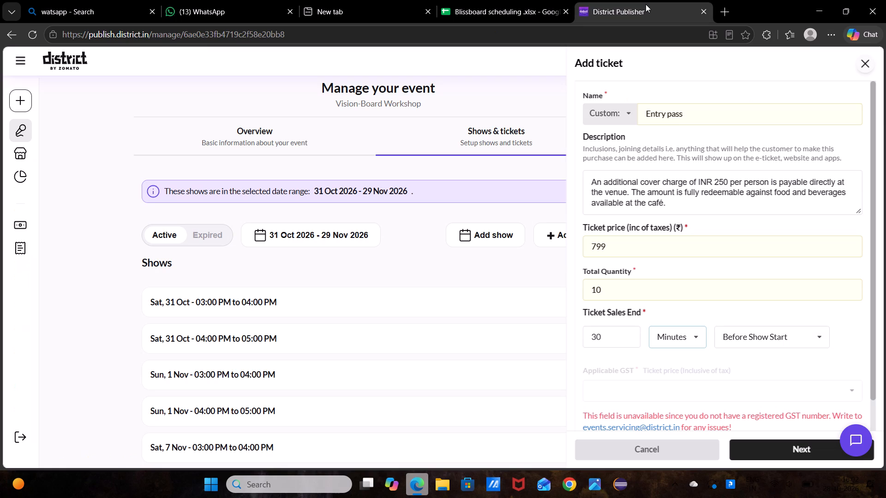
left_click(770, 457)
left_click(778, 454)
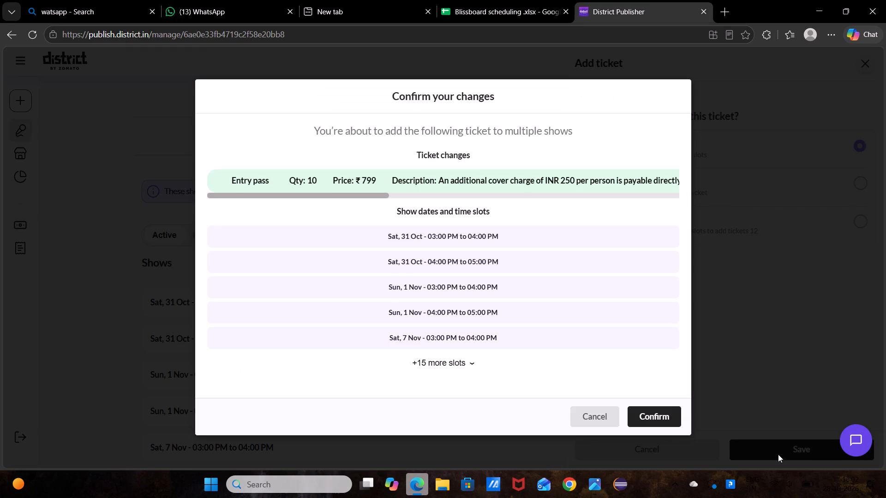
left_click(653, 421)
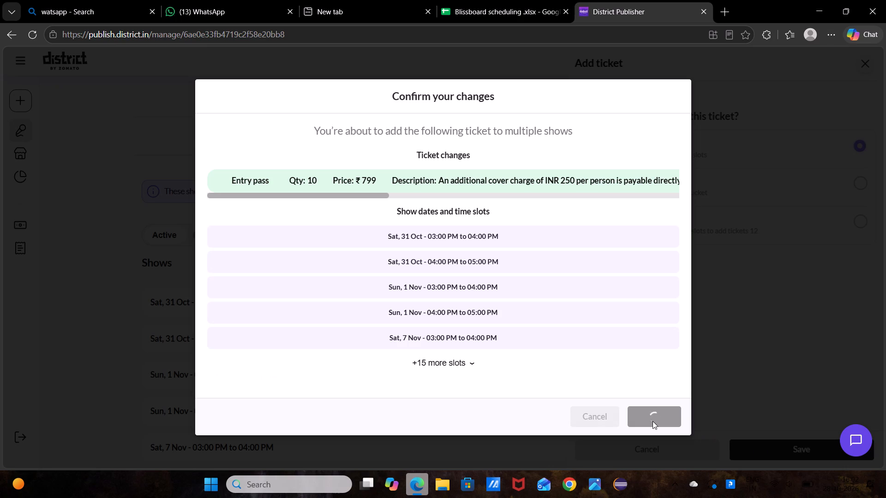
Disable only the Sun, 8 Nov 03:00 PM to 04:00 PM show of the Vision-Board Workshop.
left_click(488, 146)
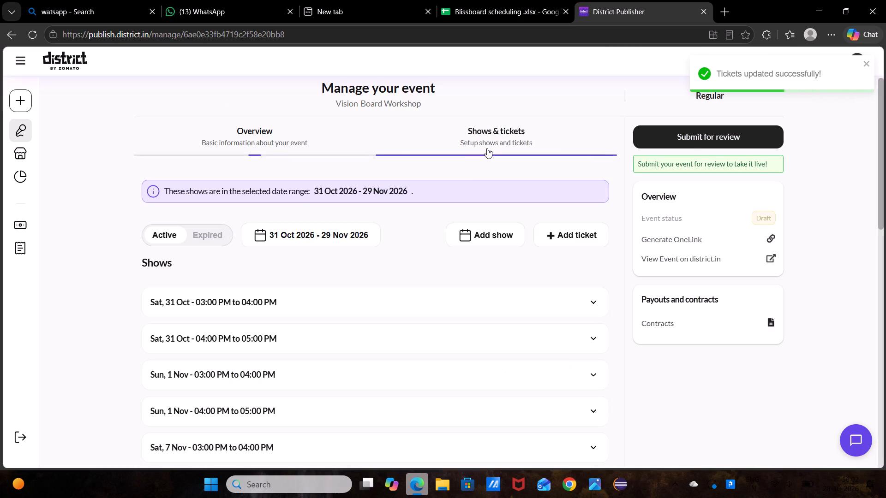
scroll(499, 352, "down", 4)
scroll(499, 352, "up", 1)
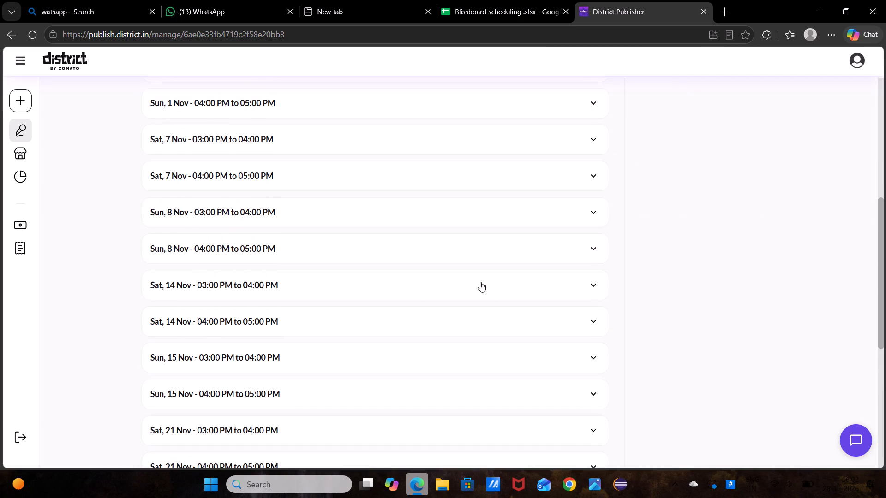
left_click(476, 218)
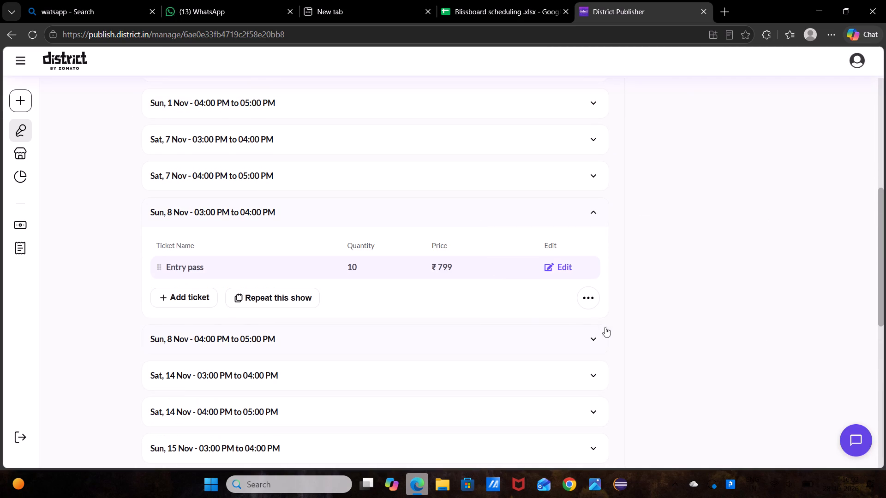
left_click(580, 292)
left_click(527, 321)
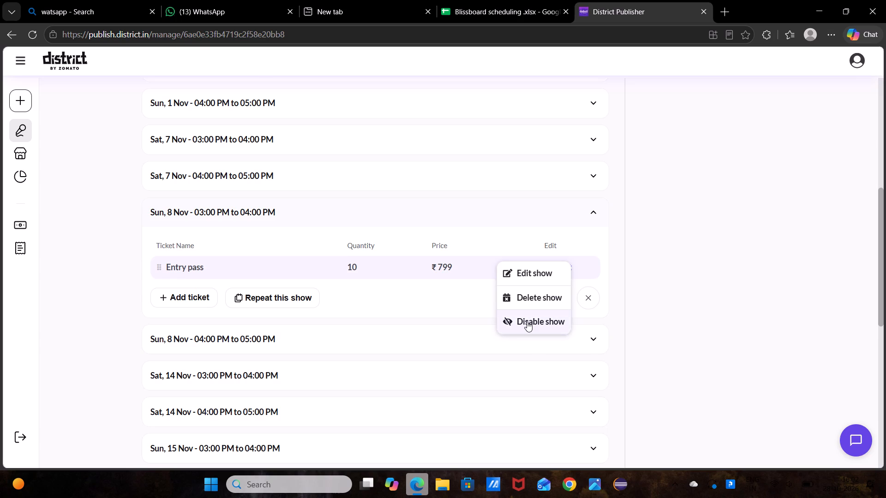
left_click(600, 406)
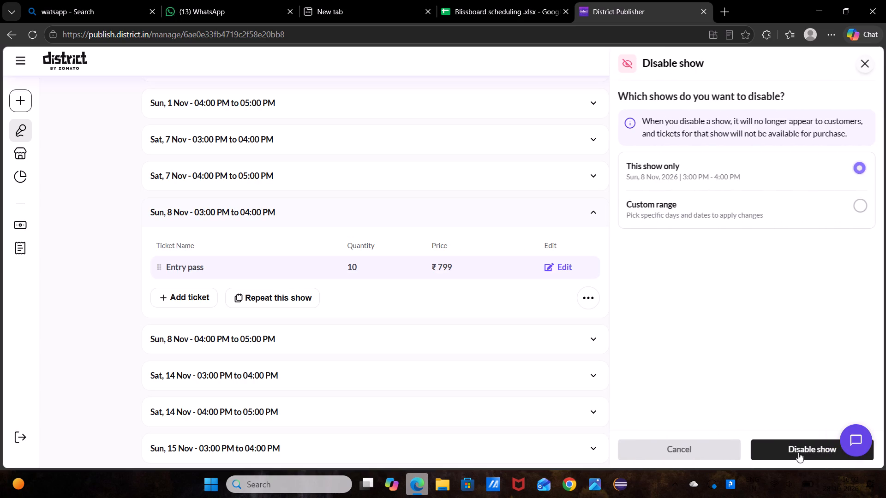
left_click(798, 452)
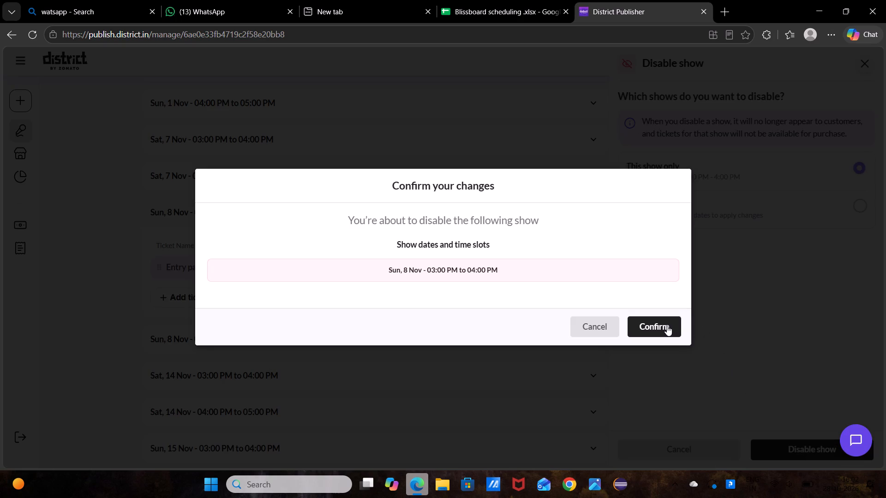
left_click(667, 326)
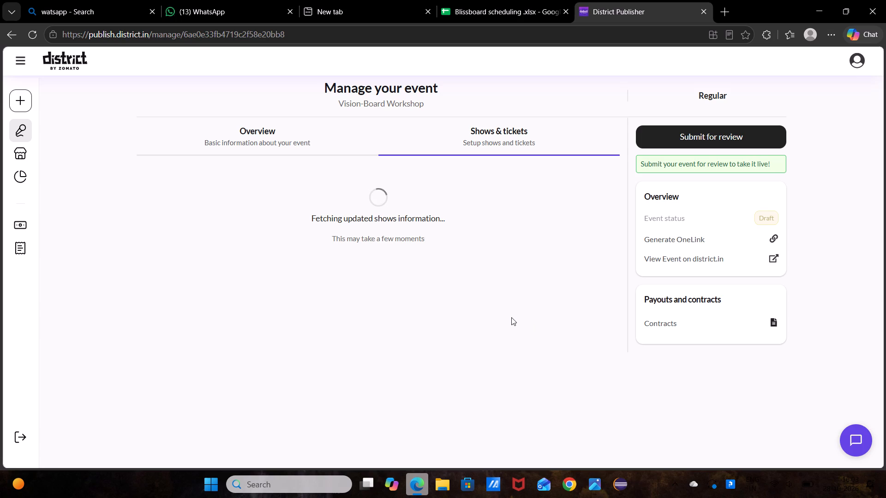
Disable only the Sun, 8 Nov 04:00 PM to 05:00 PM show of the Vision-Board Workshop.
scroll(503, 357, "down", 5)
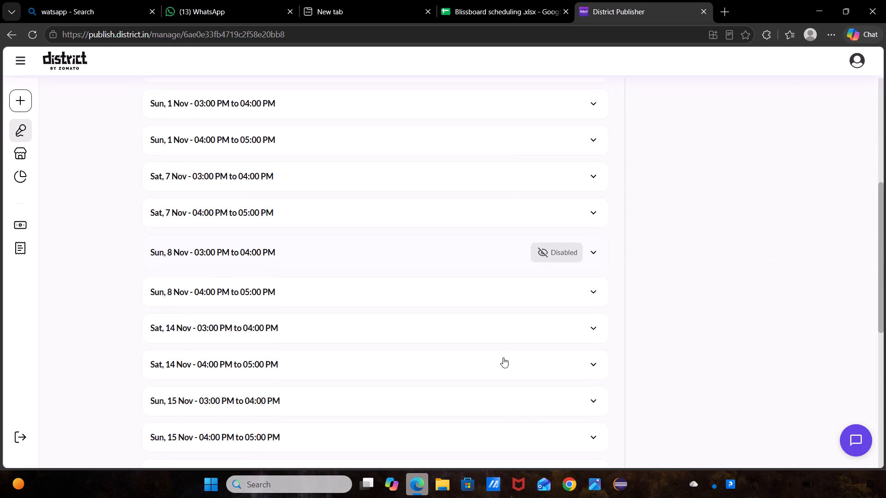
left_click(529, 285)
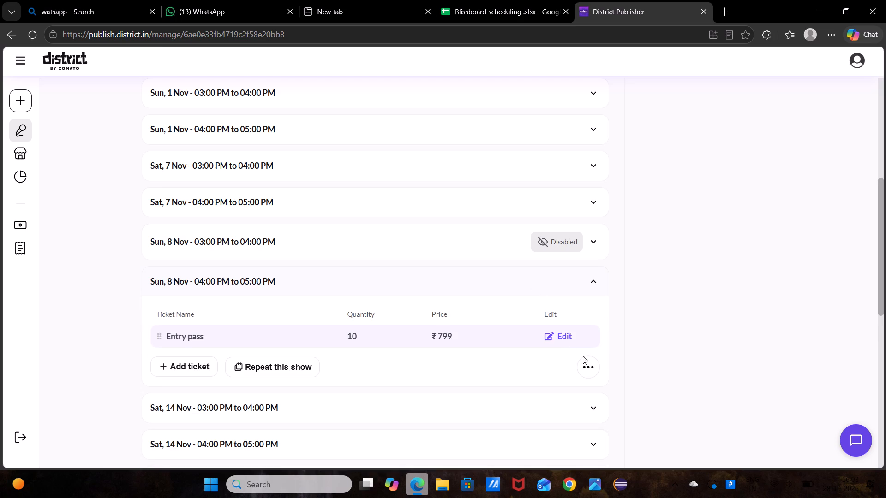
left_click(591, 369)
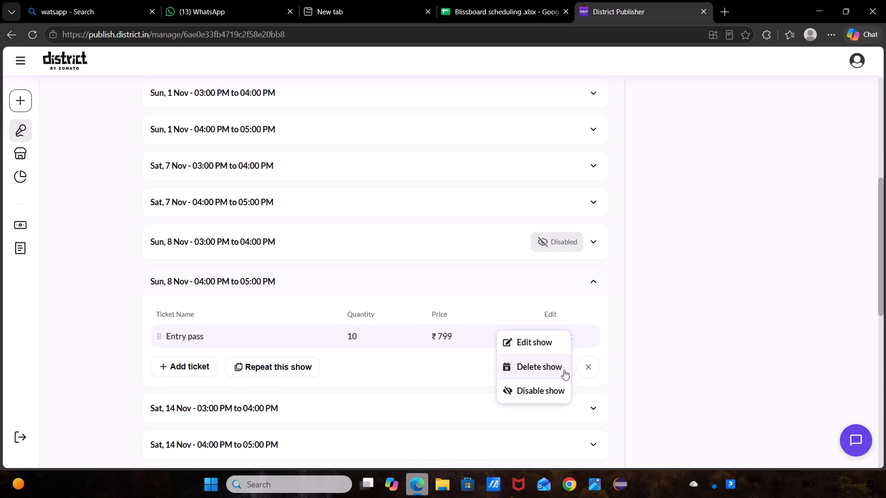
left_click(554, 394)
left_click(589, 413)
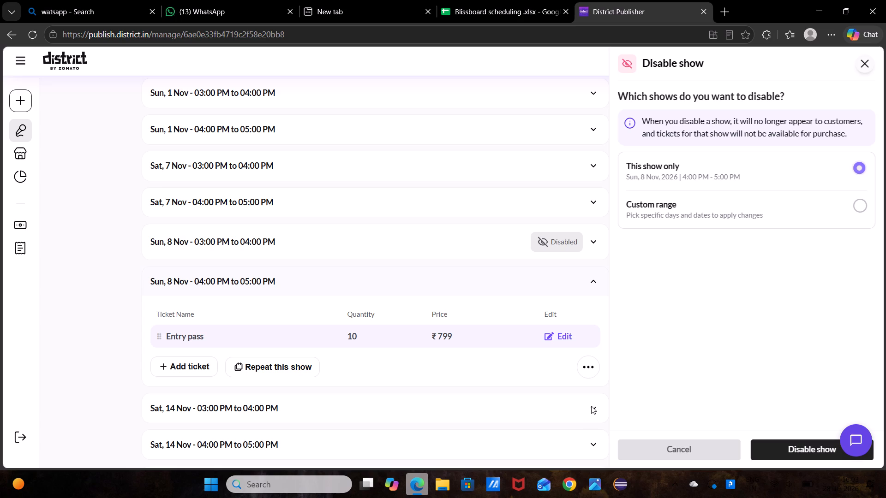
left_click(780, 452)
left_click(660, 331)
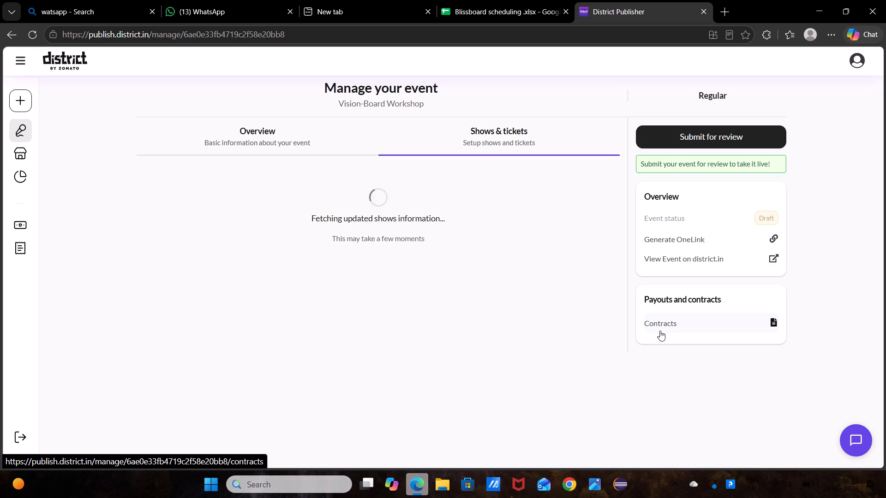
Submit the Vision-Board Workshop event for review and acknowledge the notice.
left_click(706, 141)
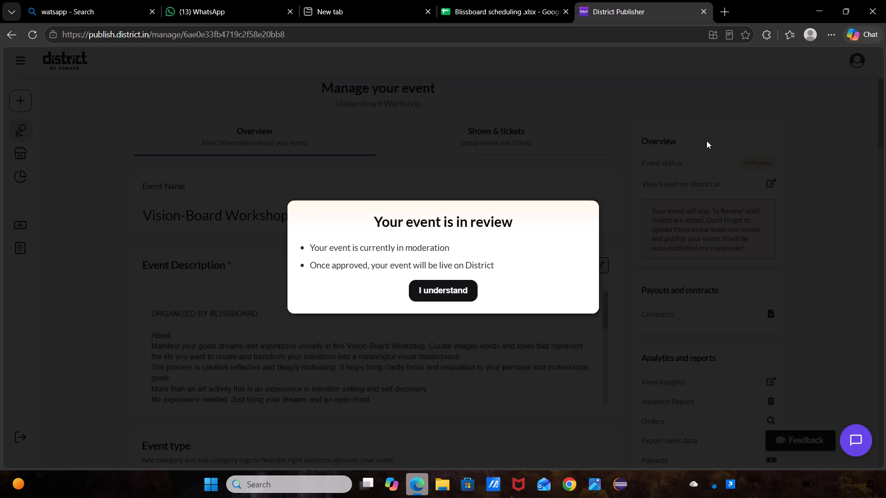
left_click(425, 283)
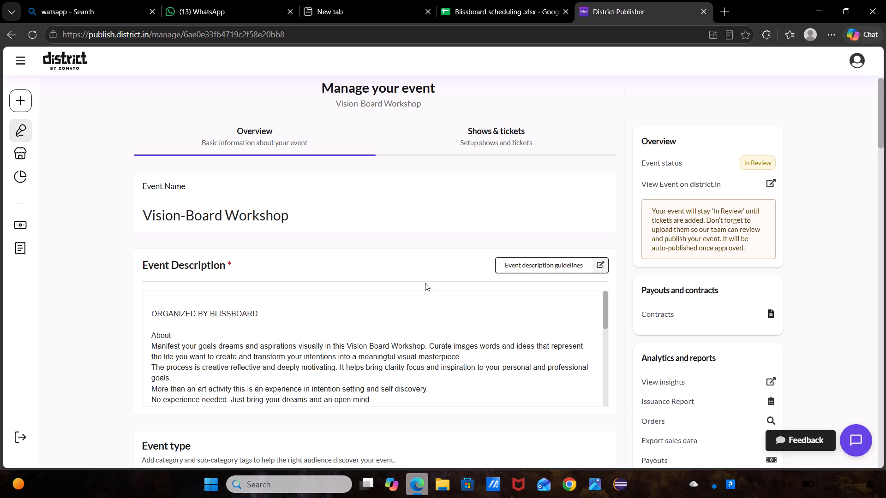
Switch to the scheduling spreadsheet and enter done for the vision board Workshop in District's Mona Cava column.
left_click(518, 16)
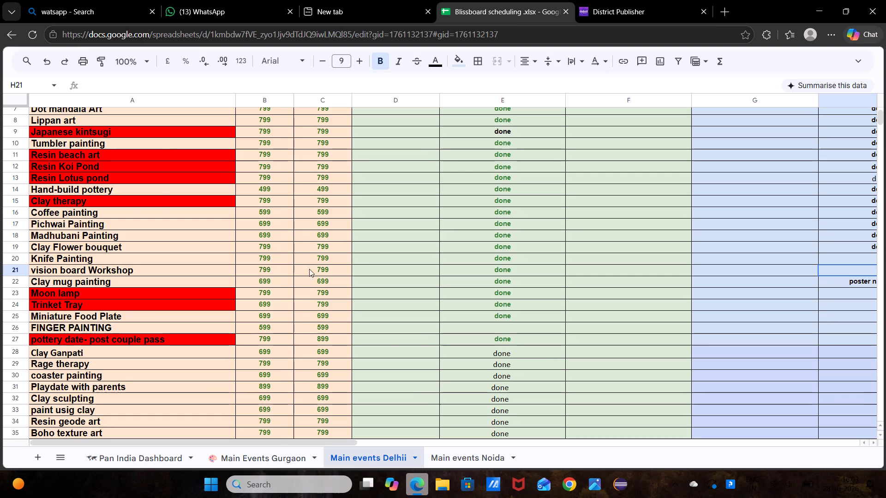
key("Right")
key("Right")
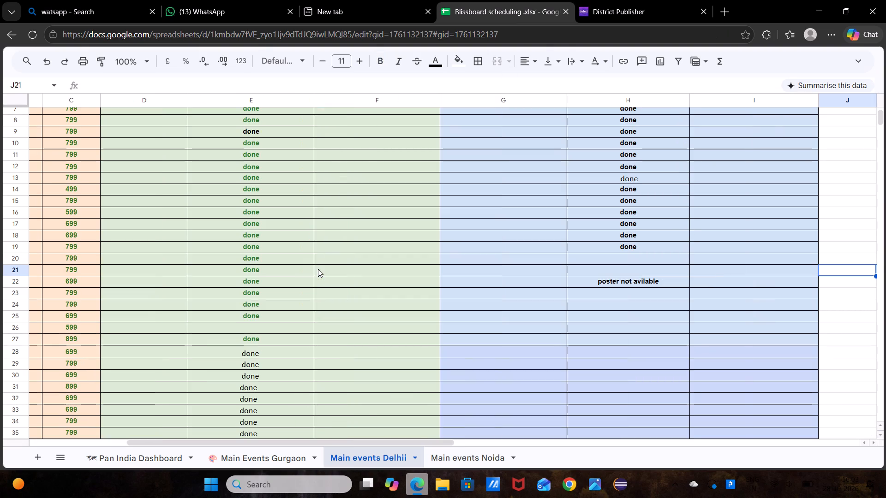
key("Left")
key("Left")
key("d")
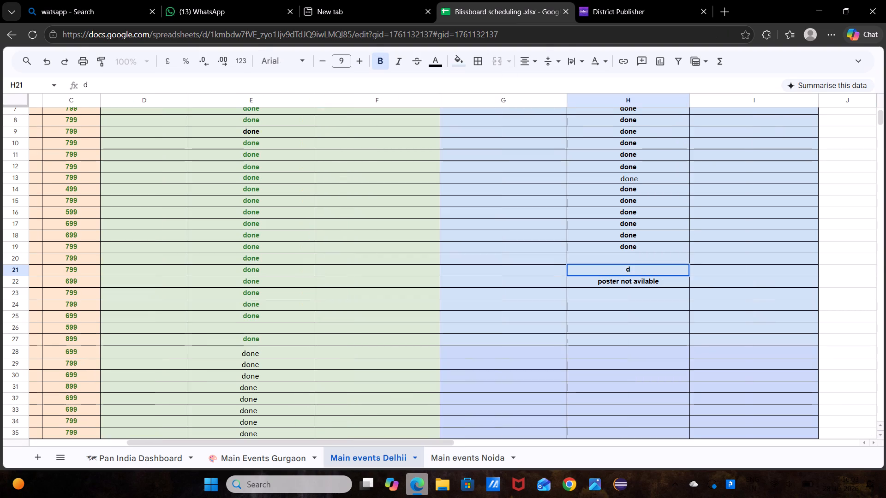
type("one")
key("Up")
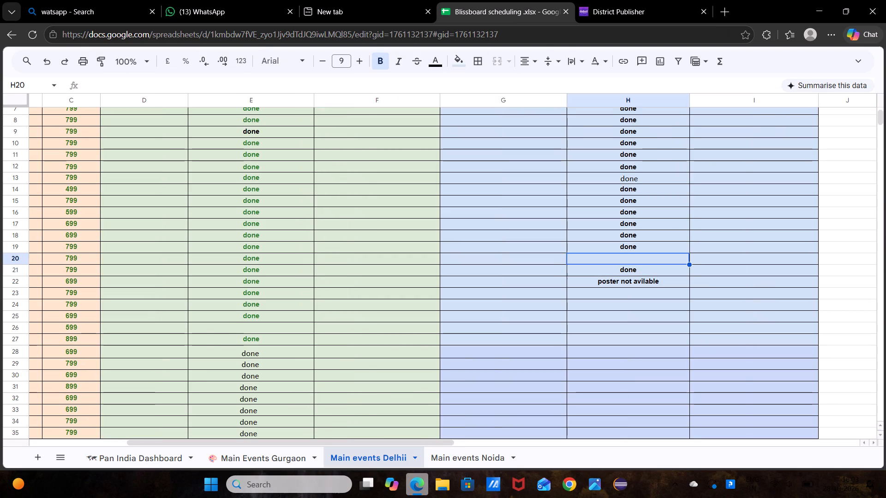
Close the browser window with the scheduling spreadsheet and District Publisher.
scroll(330, 275, "right", 8)
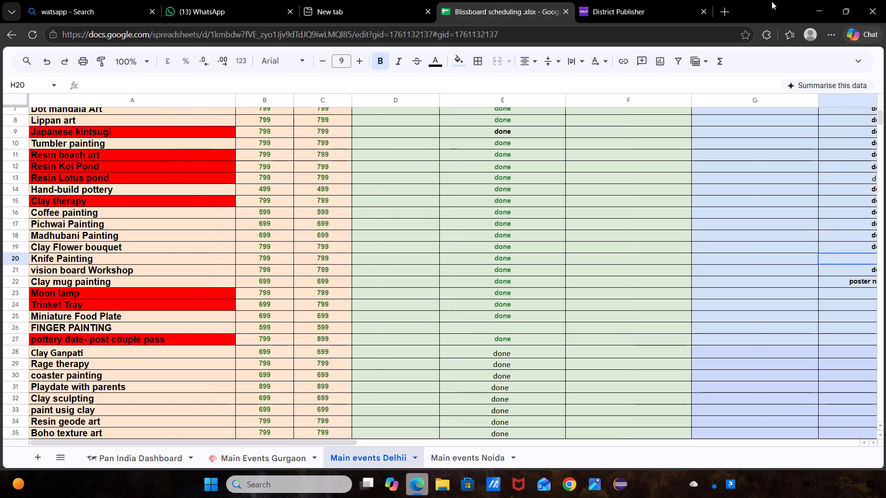
left_click(874, 13)
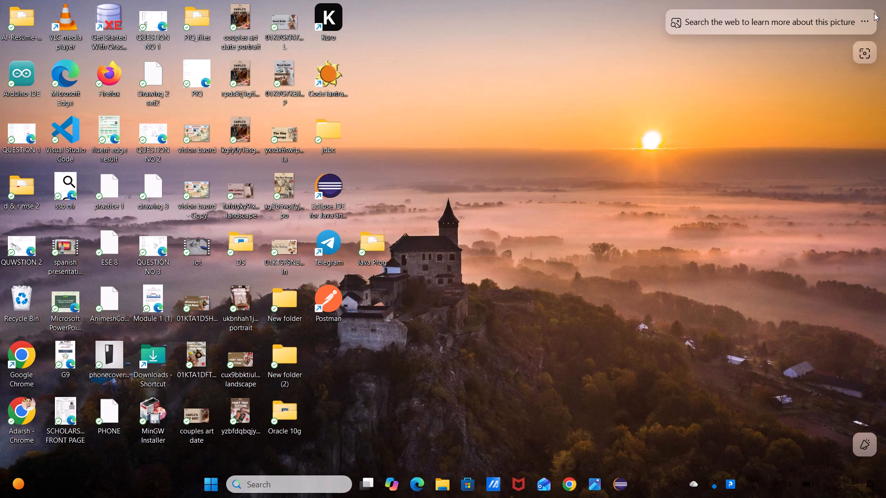